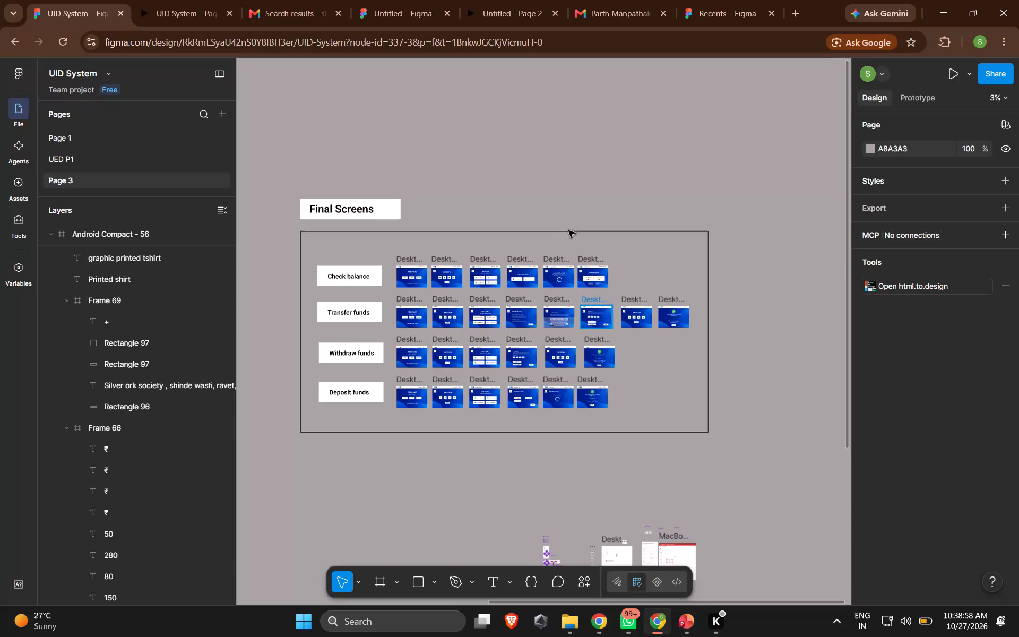
# Find the MacBook Pro 16" - 1 student details form on Page 3 and run its prototype preview.
pyautogui.scroll(2, 545, 218)
pyautogui.scroll(-2, 545, 218)
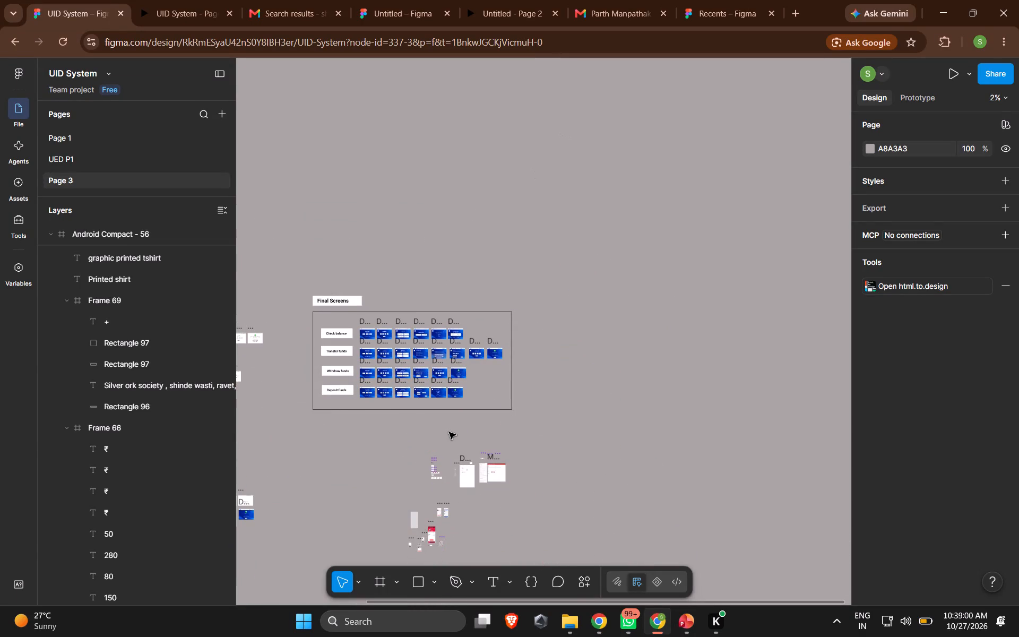
pyautogui.scroll(-4, 644, 604)
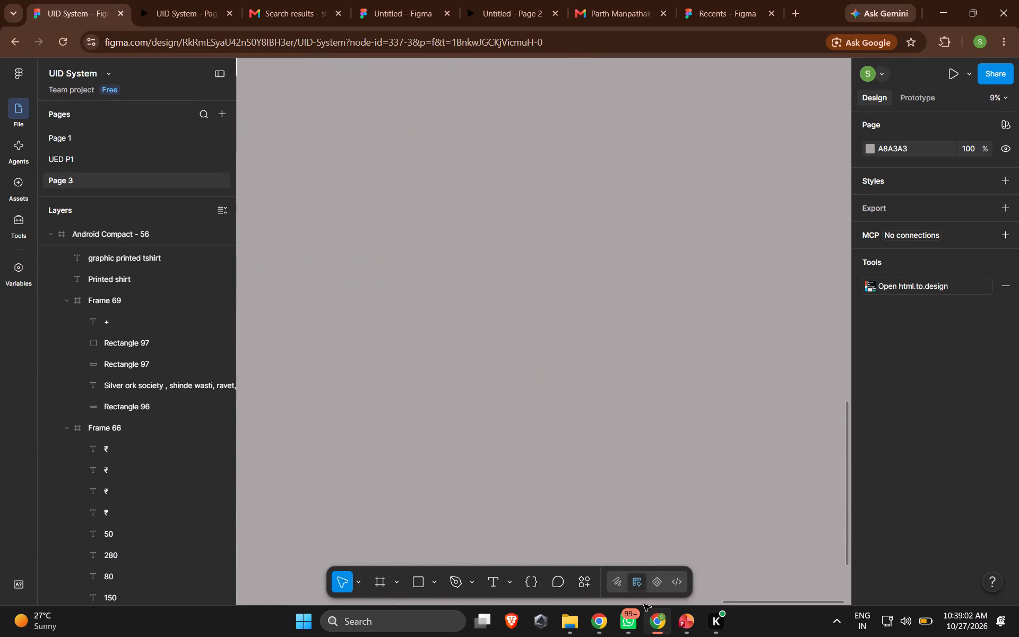
pyautogui.scroll(4, 545, 464)
pyautogui.hscroll(1, 545, 464)
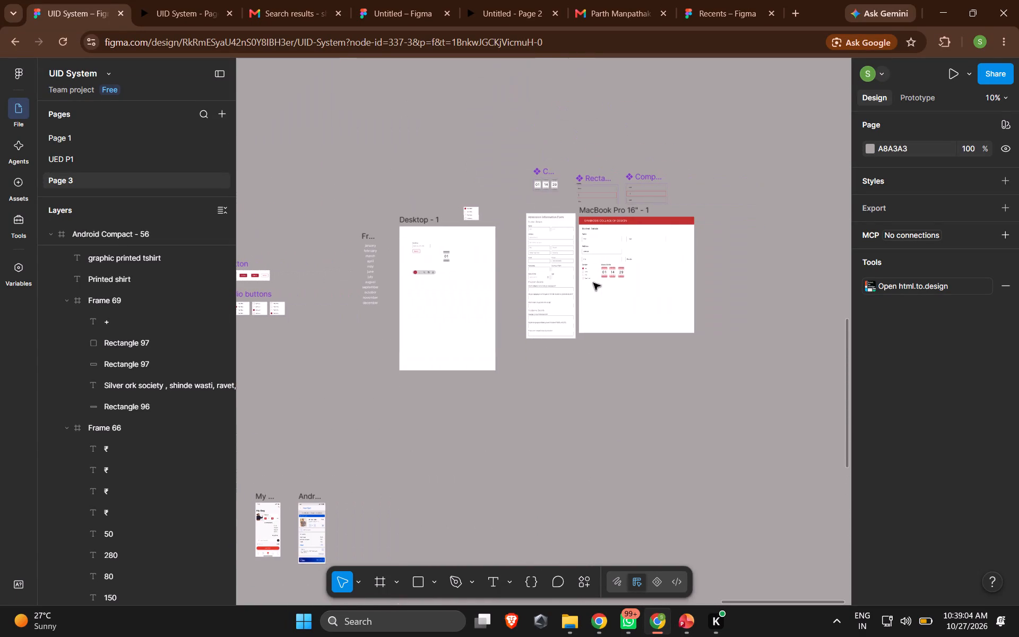
pyautogui.hscroll(2, 606, 286)
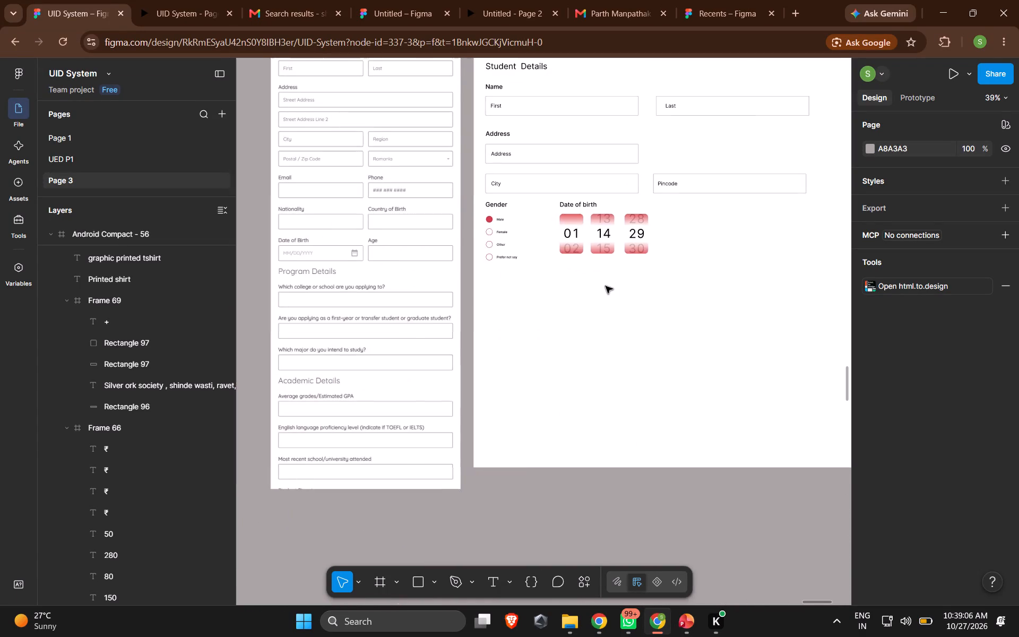
pyautogui.hscroll(-1, 606, 286)
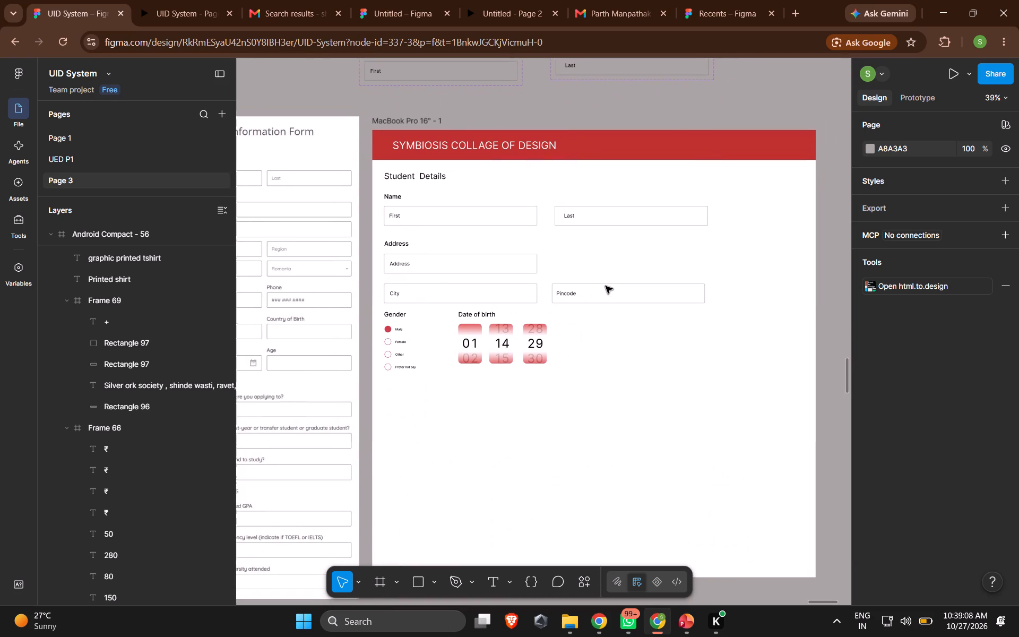
pyautogui.hscroll(-1, 606, 286)
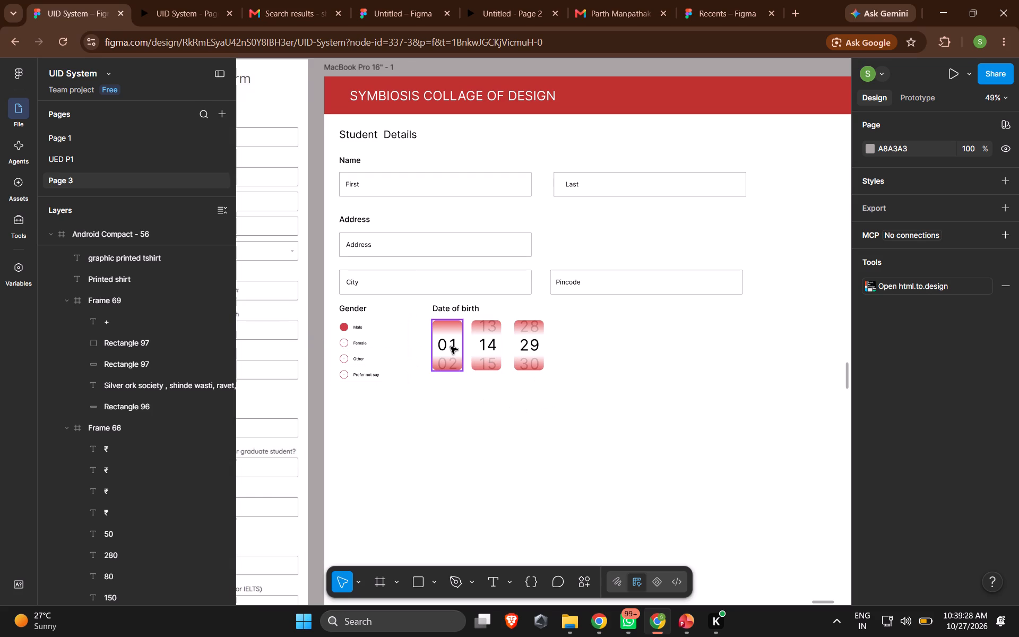
pyautogui.scroll(-1, 451, 347)
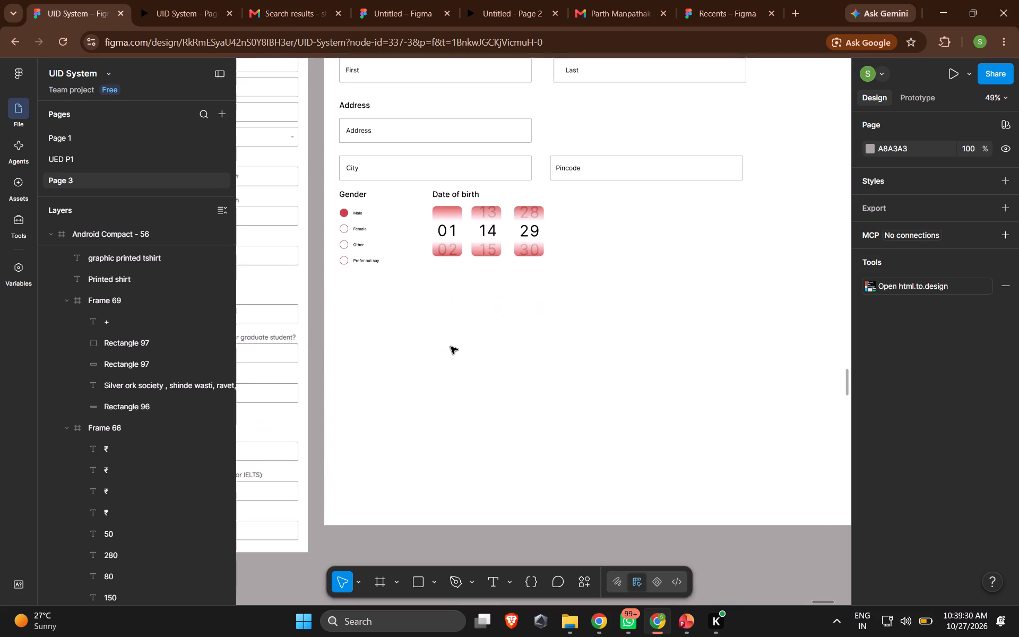
pyautogui.scroll(1, 451, 347)
pyautogui.hscroll(-1, 434, 203)
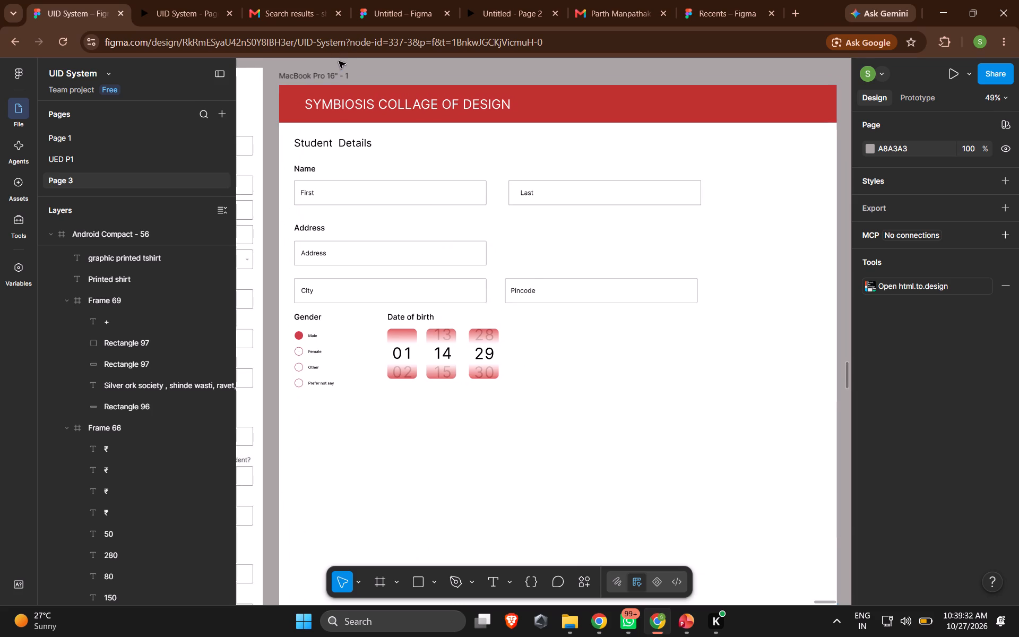
pyautogui.click(320, 74)
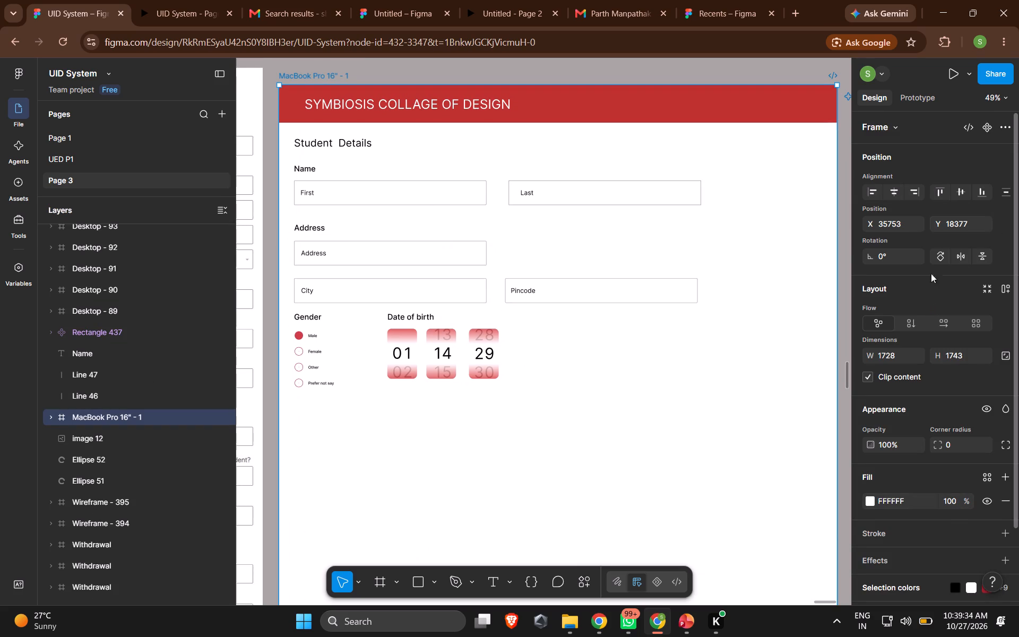
pyautogui.click(953, 76)
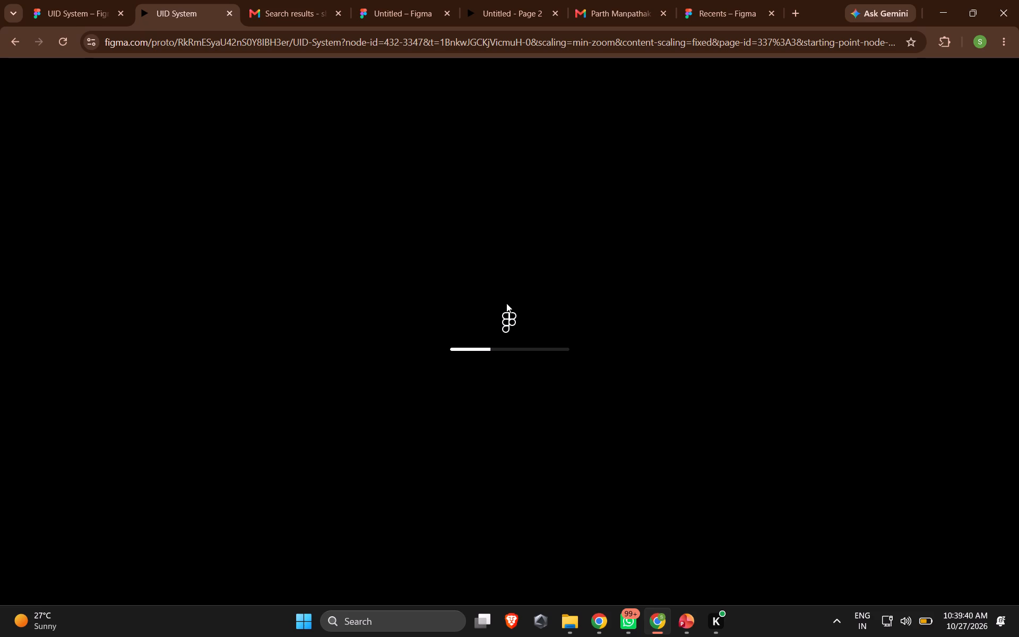
# Test swiping the Date of birth number wheels in the prototype, trying the first and second wheels.
pyautogui.scroll(-1, 506, 303)
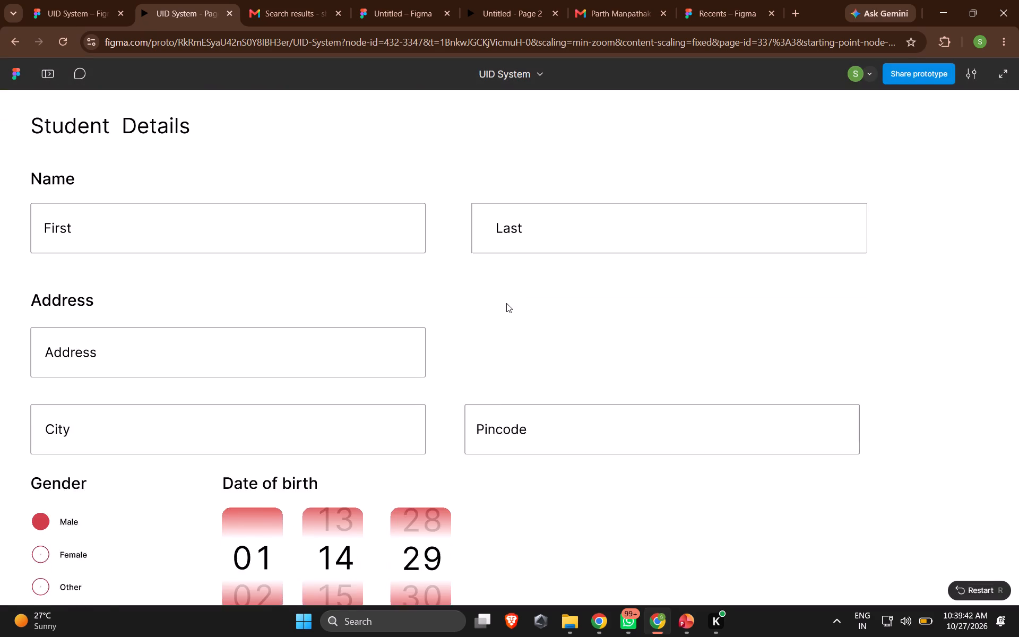
pyautogui.scroll(-2, 506, 303)
pyautogui.moveTo(266, 286); pyautogui.dragTo(258, 201)
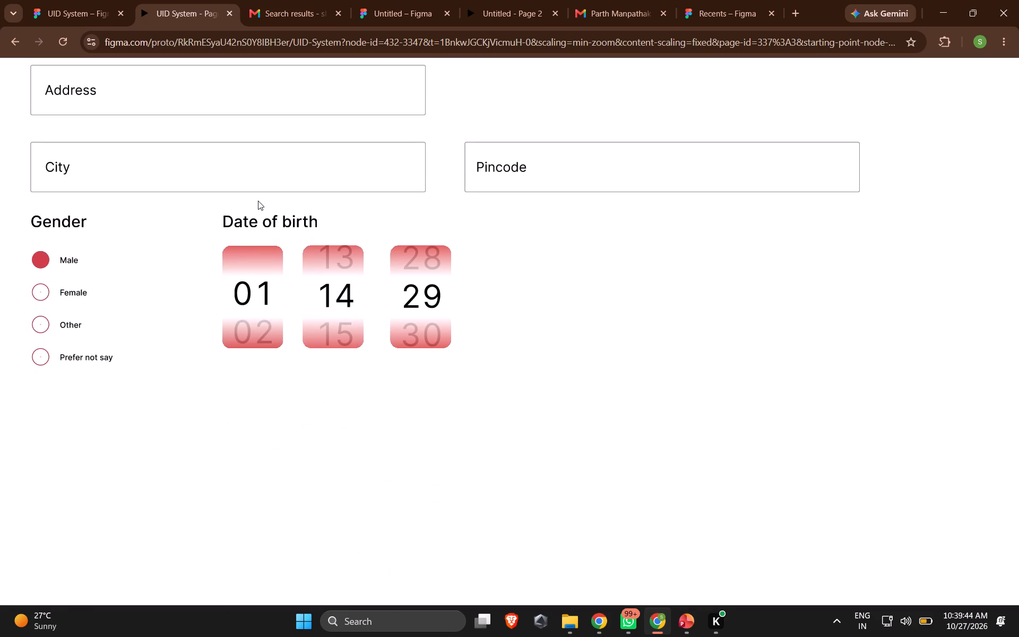
pyautogui.moveTo(255, 304); pyautogui.dragTo(256, 239)
pyautogui.moveTo(258, 272); pyautogui.dragTo(257, 248)
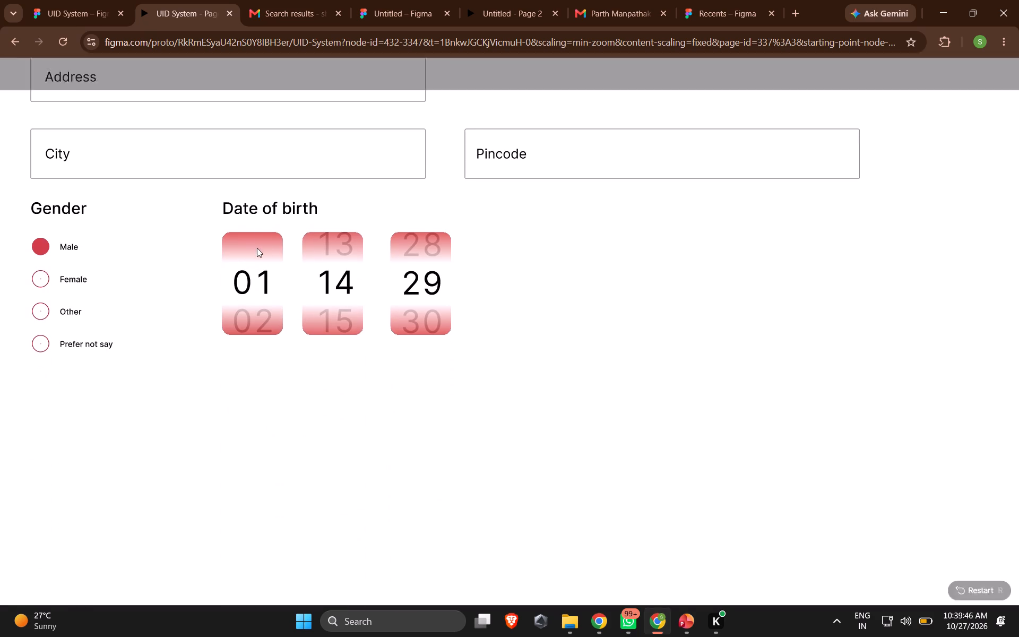
pyautogui.moveTo(257, 248); pyautogui.dragTo(254, 226)
pyautogui.scroll(1, 260, 217)
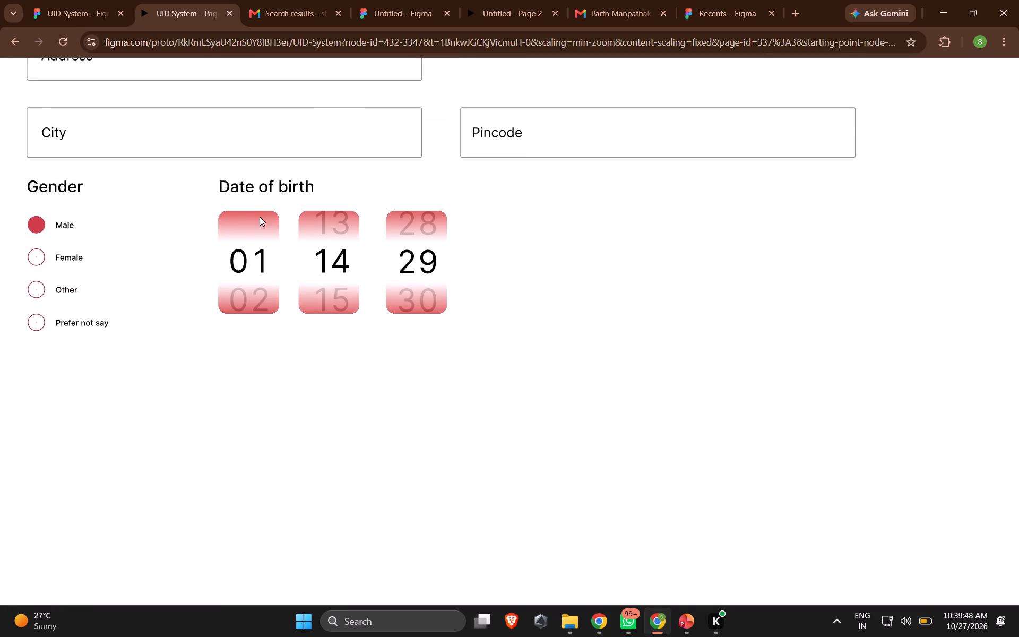
pyautogui.moveTo(262, 253); pyautogui.dragTo(243, 176)
pyautogui.moveTo(316, 190); pyautogui.dragTo(316, 189)
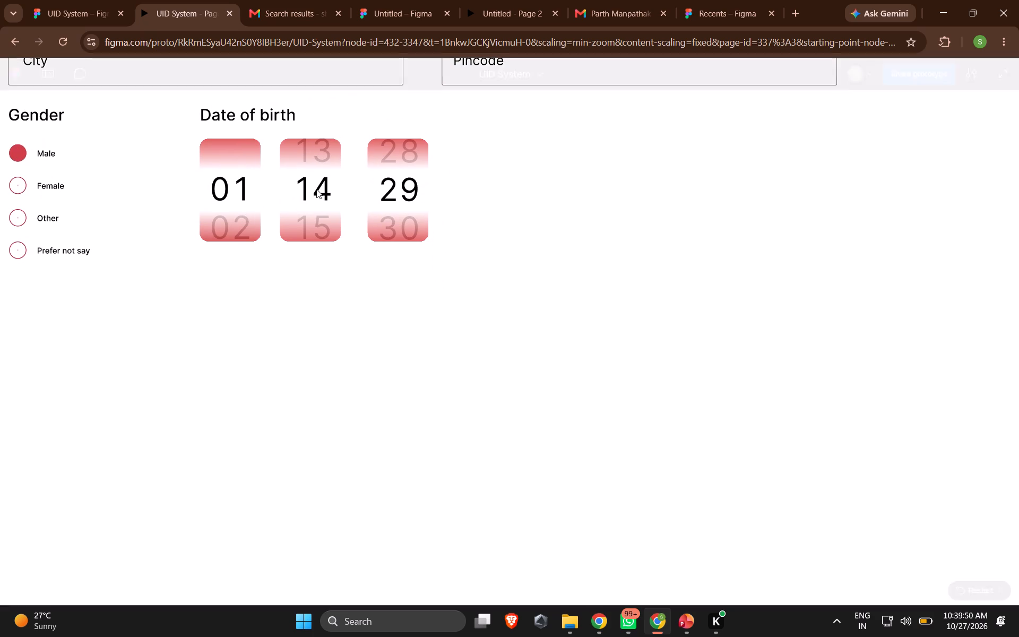
pyautogui.moveTo(316, 189); pyautogui.dragTo(383, 318)
pyautogui.moveTo(335, 325); pyautogui.dragTo(336, 316)
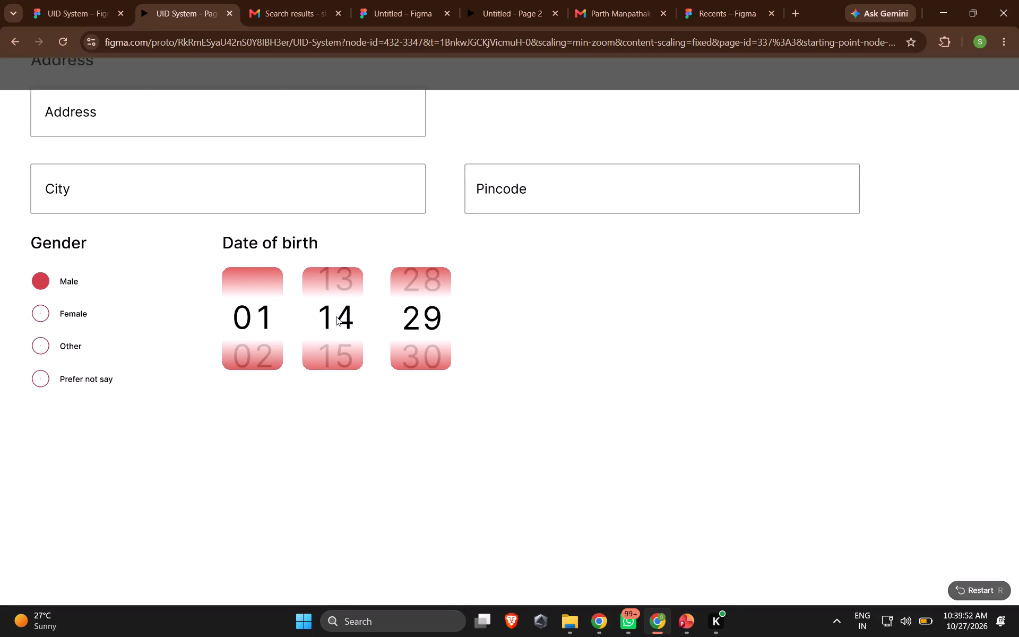
pyautogui.moveTo(336, 316); pyautogui.dragTo(333, 297)
pyautogui.moveTo(264, 298); pyautogui.dragTo(266, 254)
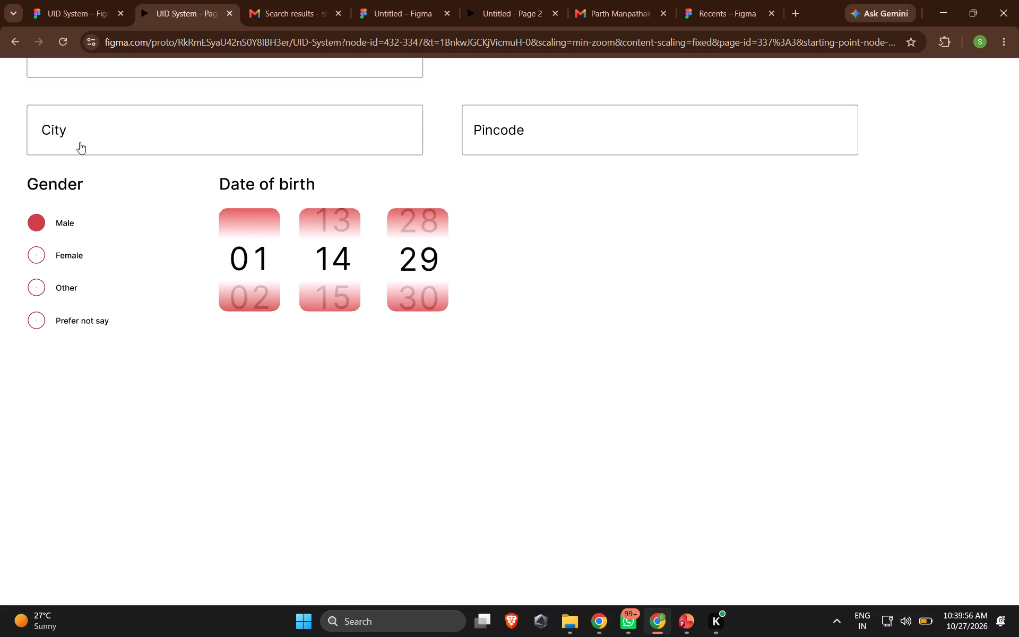
# Reload the prototype and test the interaction of the First name and Address input fields.
pyautogui.hotkey('ctrl', 'r')
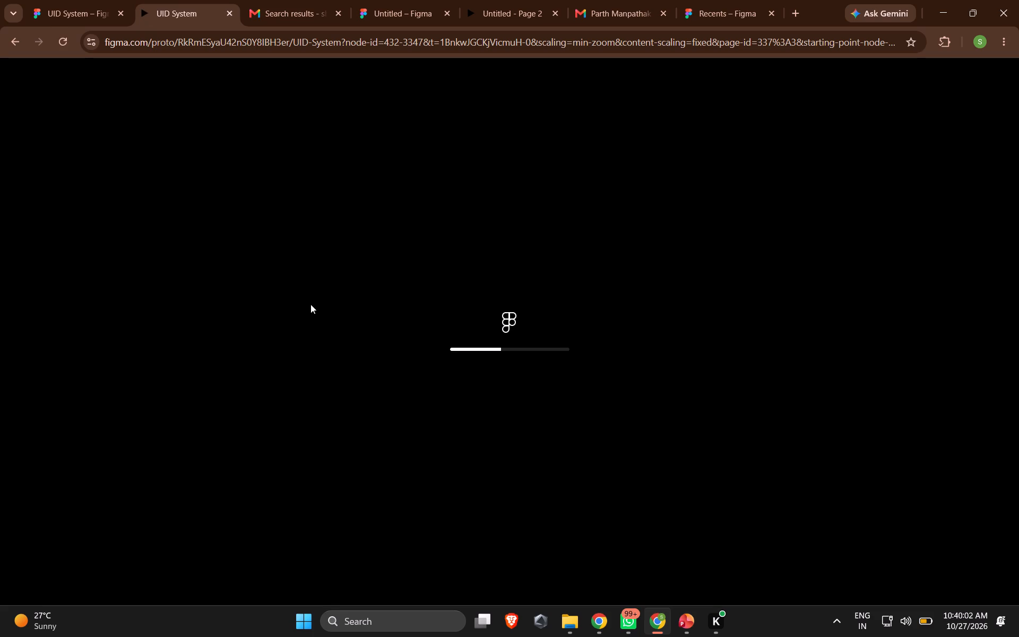
pyautogui.click(293, 279)
pyautogui.click(295, 275)
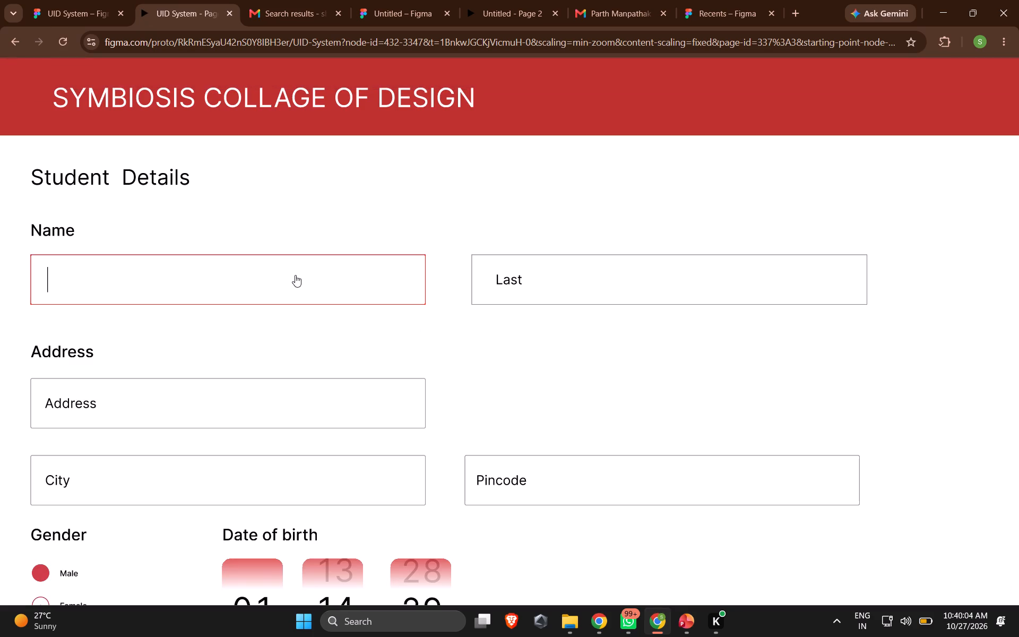
pyautogui.click(207, 388)
pyautogui.click(213, 404)
# Test the Gender radio buttons by choosing Female, Other and Prefer not say, finishing back on Male.
pyautogui.scroll(-2, 213, 404)
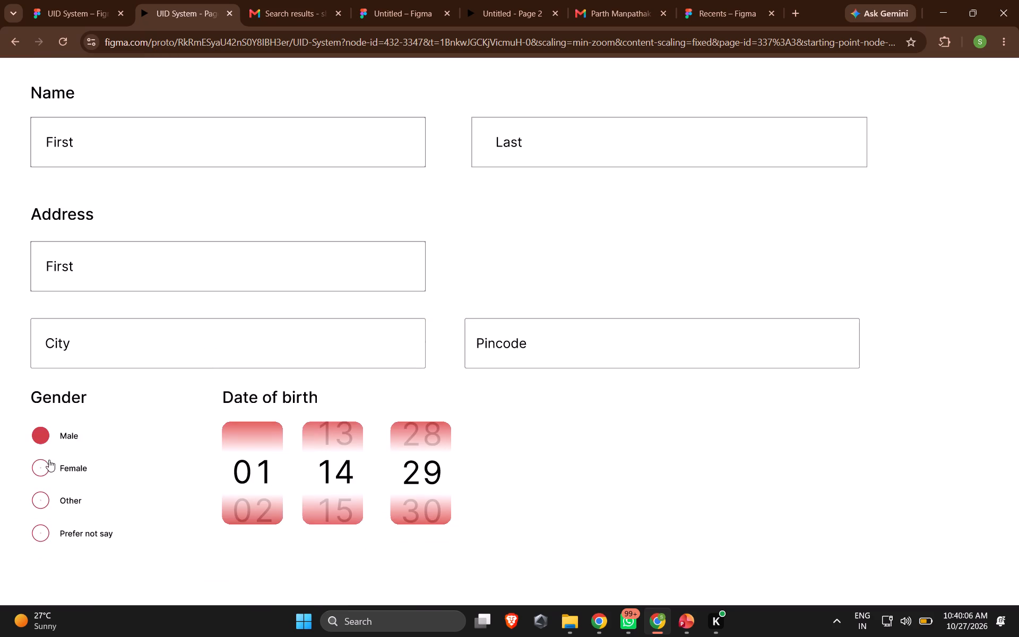
pyautogui.click(40, 466)
pyautogui.click(42, 497)
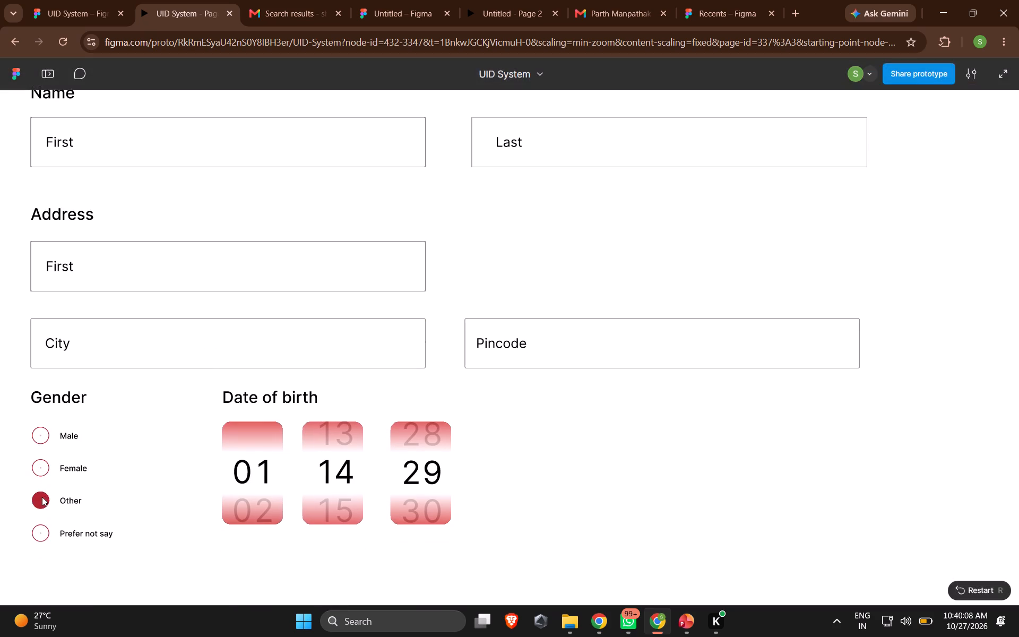
pyautogui.click(41, 530)
pyautogui.click(38, 493)
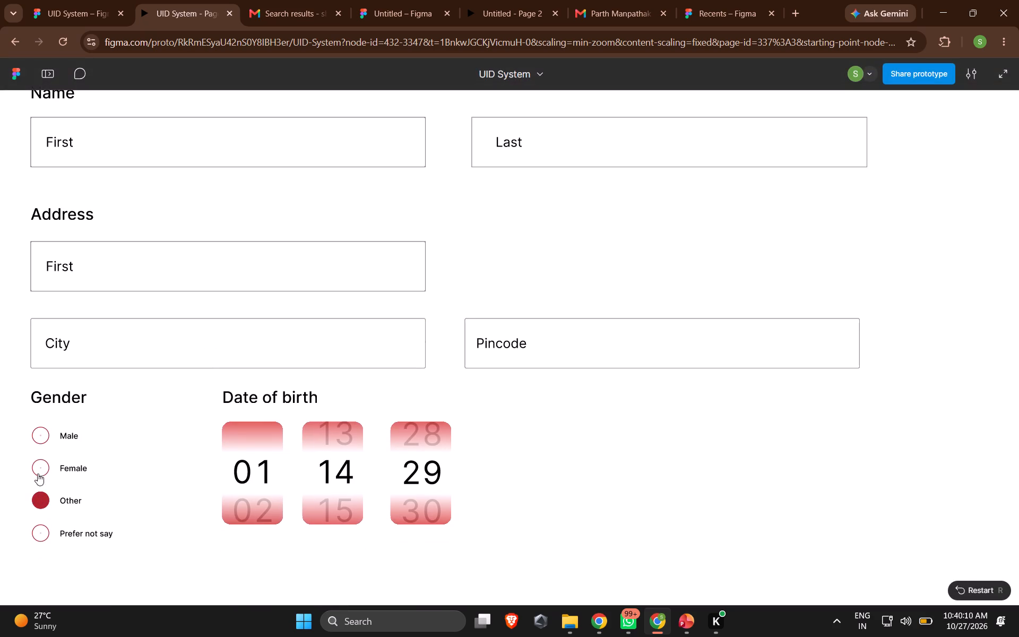
pyautogui.click(41, 462)
pyautogui.click(40, 430)
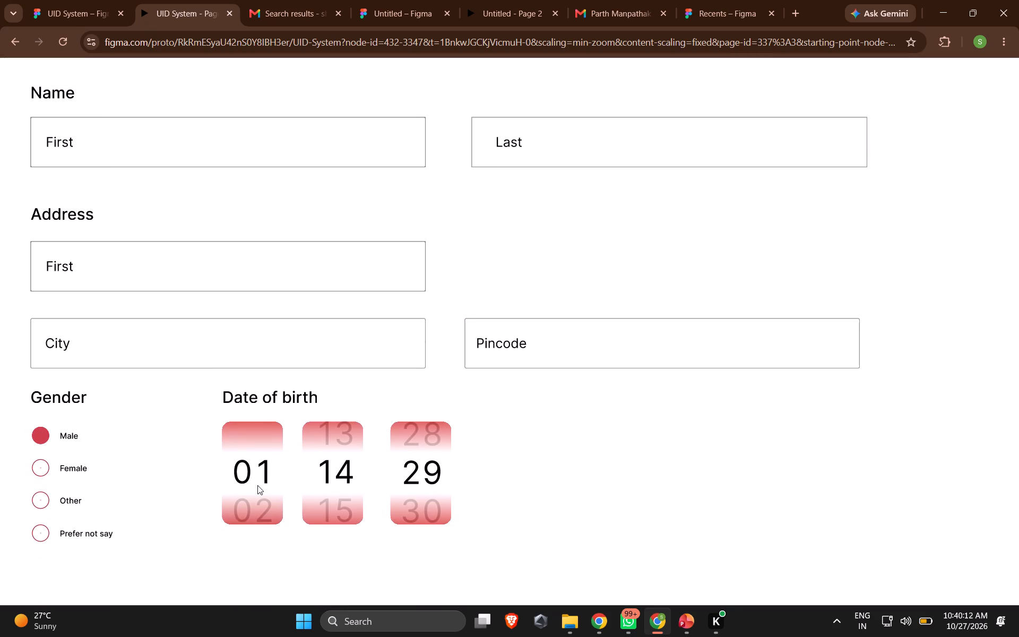
# Test swiping each of the three Date of birth wheels upward, repeating the swipe on the third wheel.
pyautogui.moveTo(256, 484); pyautogui.dragTo(257, 419)
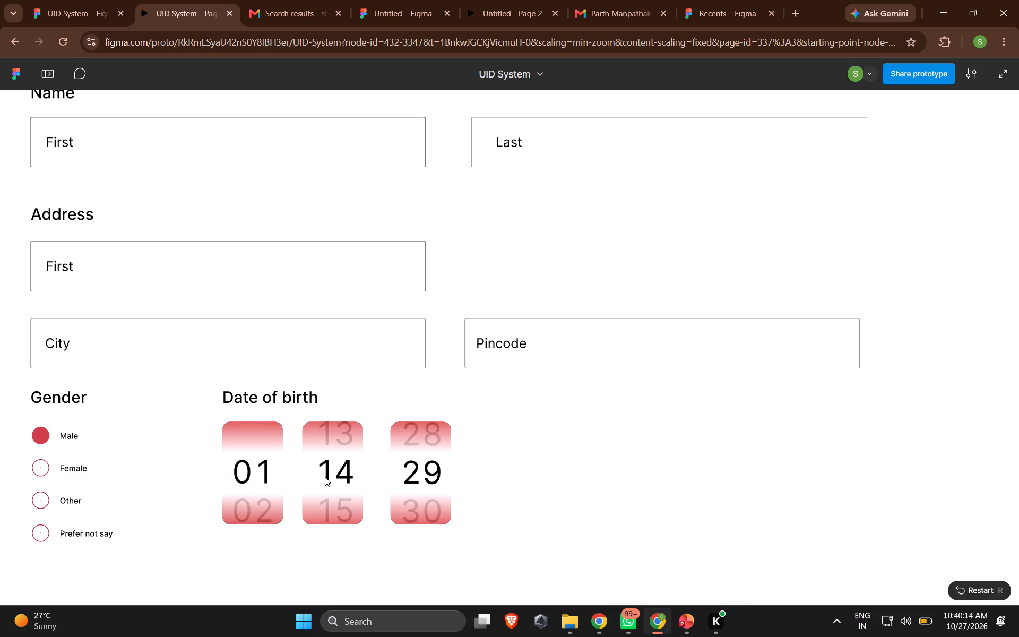
pyautogui.moveTo(327, 475); pyautogui.dragTo(334, 414)
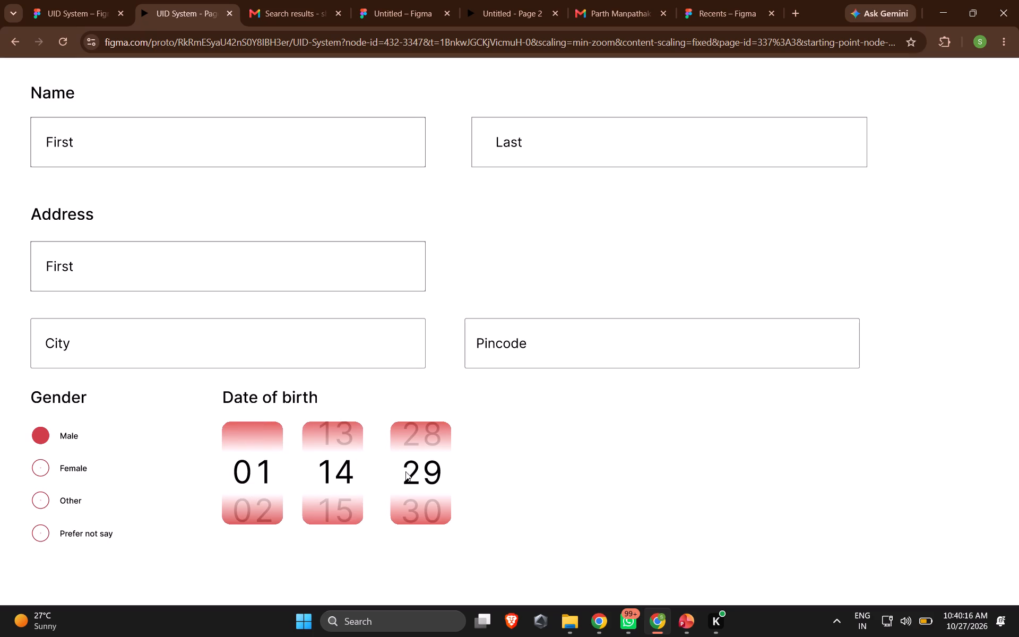
pyautogui.moveTo(410, 468); pyautogui.dragTo(418, 418)
pyautogui.moveTo(418, 418); pyautogui.dragTo(419, 357)
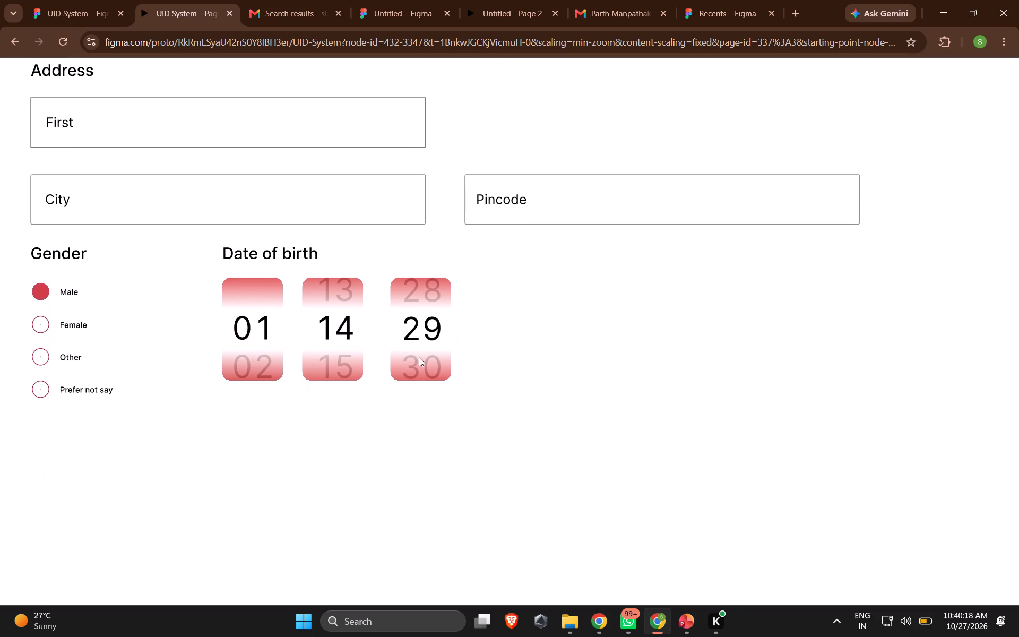
pyautogui.scroll(6, 419, 357)
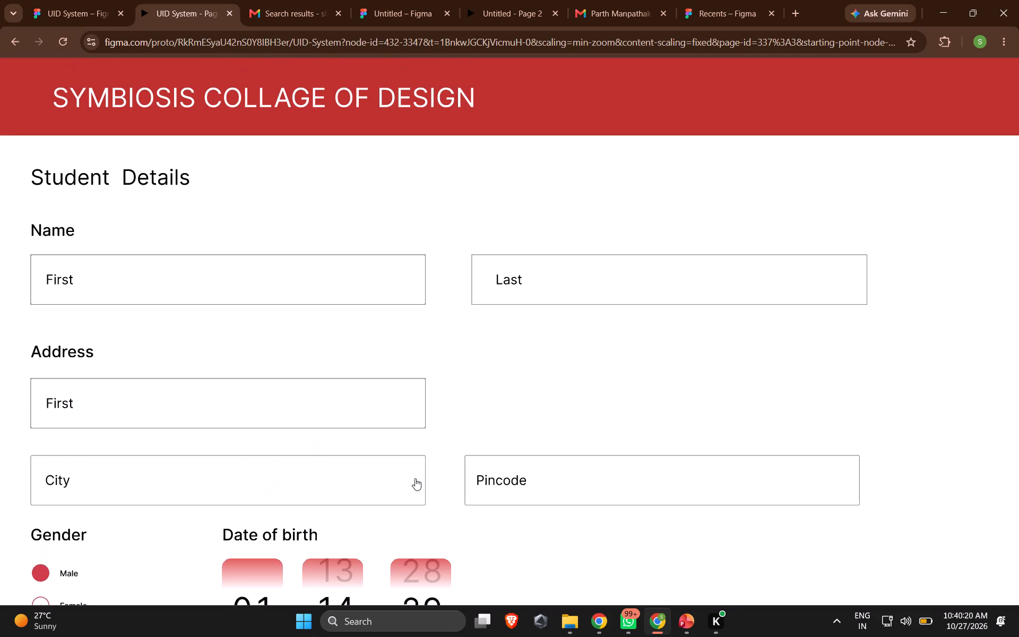
pyautogui.scroll(-2, 415, 478)
pyautogui.moveTo(417, 425); pyautogui.dragTo(437, 369)
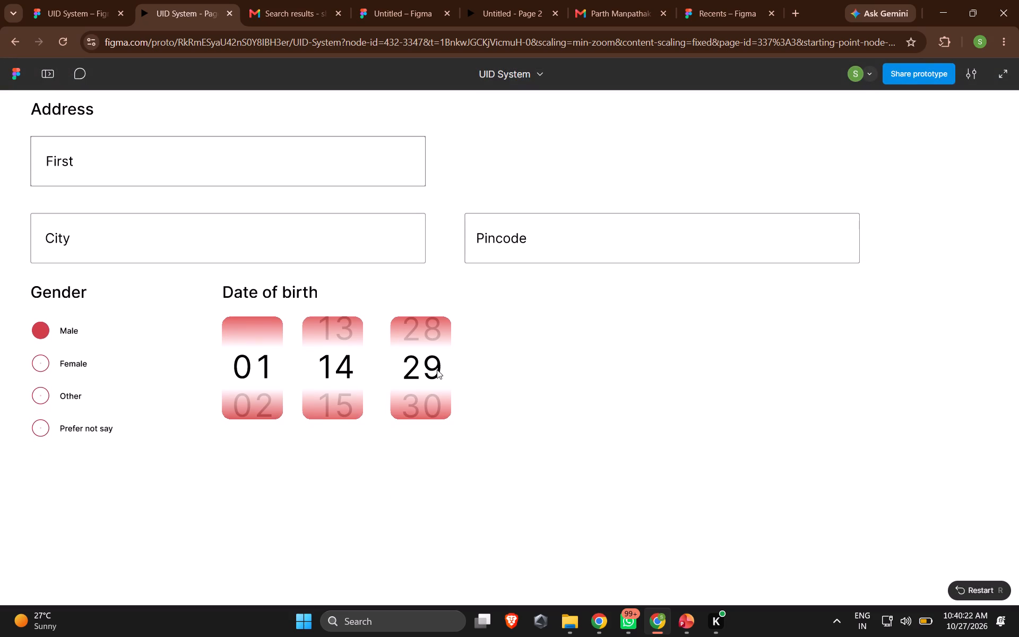
pyautogui.moveTo(437, 369); pyautogui.dragTo(450, 306)
pyautogui.moveTo(422, 313); pyautogui.dragTo(425, 288)
pyautogui.moveTo(425, 288); pyautogui.dragTo(424, 266)
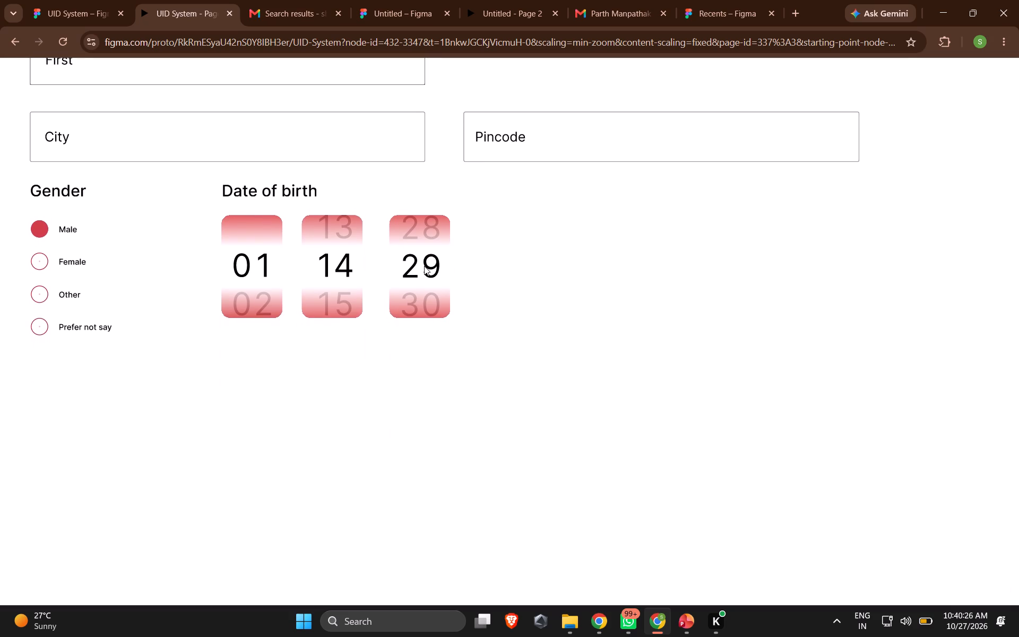
pyautogui.moveTo(424, 266); pyautogui.dragTo(424, 268)
# Test swiping the second Date of birth wheel both ways and the first wheel repeatedly upward.
pyautogui.scroll(1, 424, 268)
pyautogui.moveTo(339, 325); pyautogui.dragTo(347, 295)
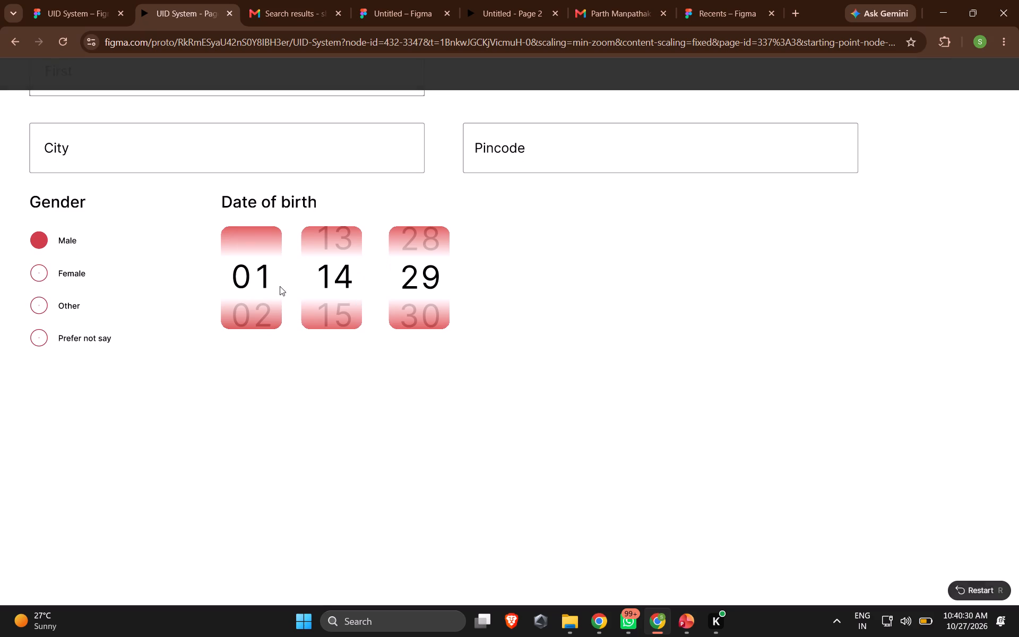
pyautogui.moveTo(318, 271); pyautogui.dragTo(314, 314)
pyautogui.moveTo(265, 309); pyautogui.dragTo(296, 257)
pyautogui.moveTo(268, 260); pyautogui.dragTo(288, 136)
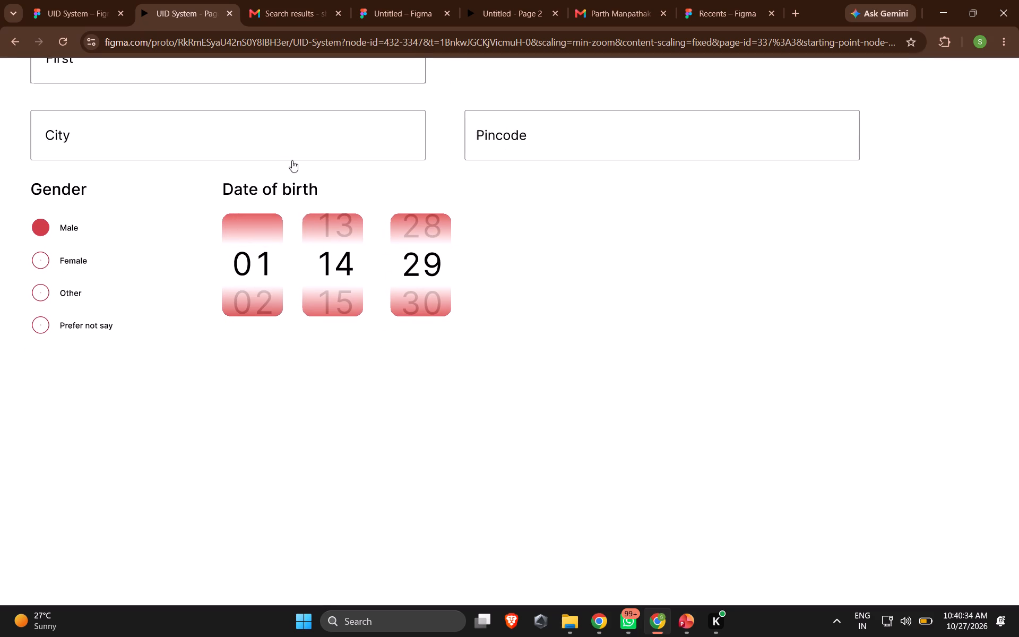
pyautogui.moveTo(265, 271); pyautogui.dragTo(257, 213)
pyautogui.moveTo(252, 208); pyautogui.dragTo(249, 116)
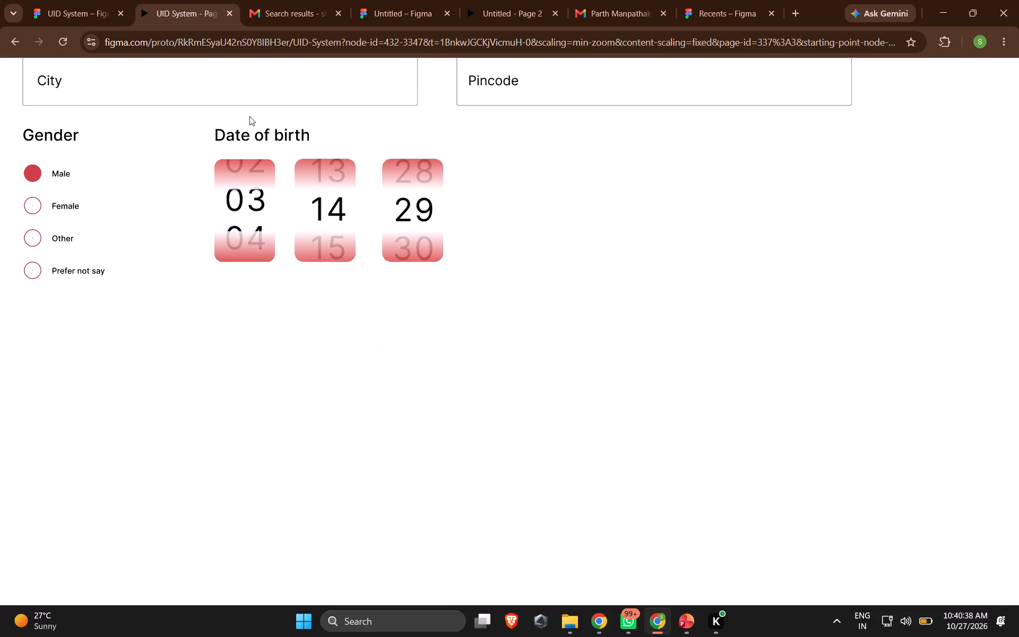
pyautogui.moveTo(249, 116); pyautogui.dragTo(249, 120)
# Retest the second and third Date of birth wheels, swiping the third one both up and down.
pyautogui.moveTo(331, 209); pyautogui.dragTo(331, 199)
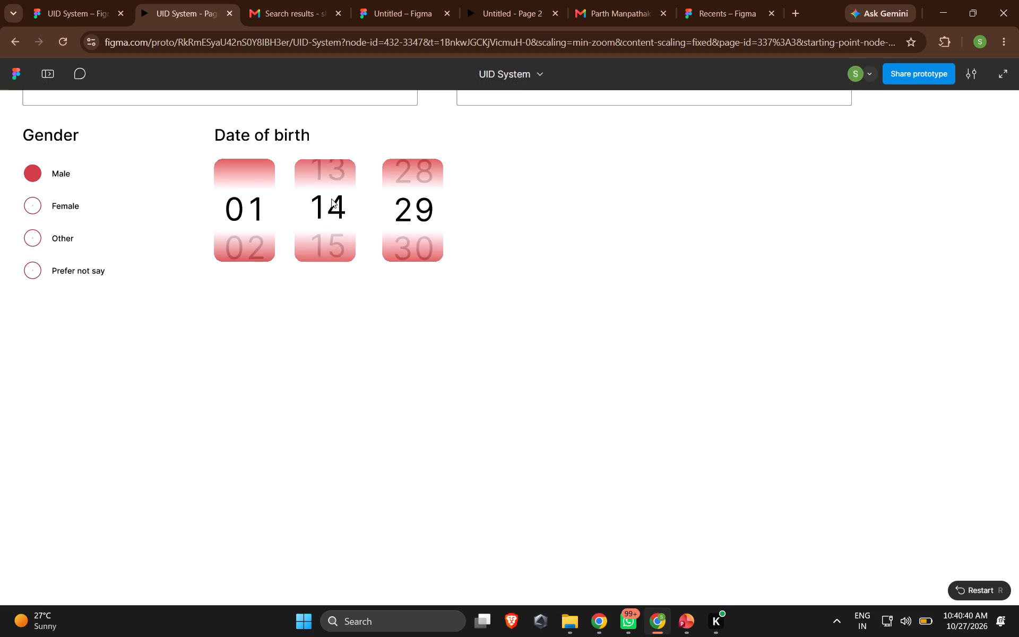
pyautogui.moveTo(331, 199); pyautogui.dragTo(326, 131)
pyautogui.moveTo(408, 213); pyautogui.dragTo(409, 179)
pyautogui.moveTo(409, 175); pyautogui.dragTo(411, 147)
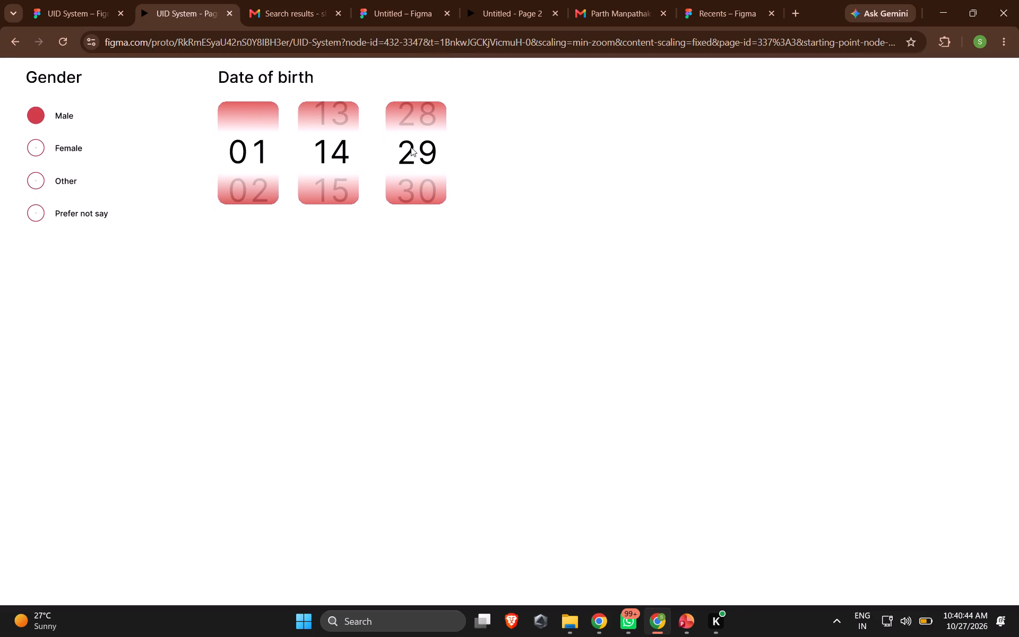
pyautogui.moveTo(411, 158); pyautogui.dragTo(402, 218)
pyautogui.moveTo(396, 205); pyautogui.dragTo(405, 171)
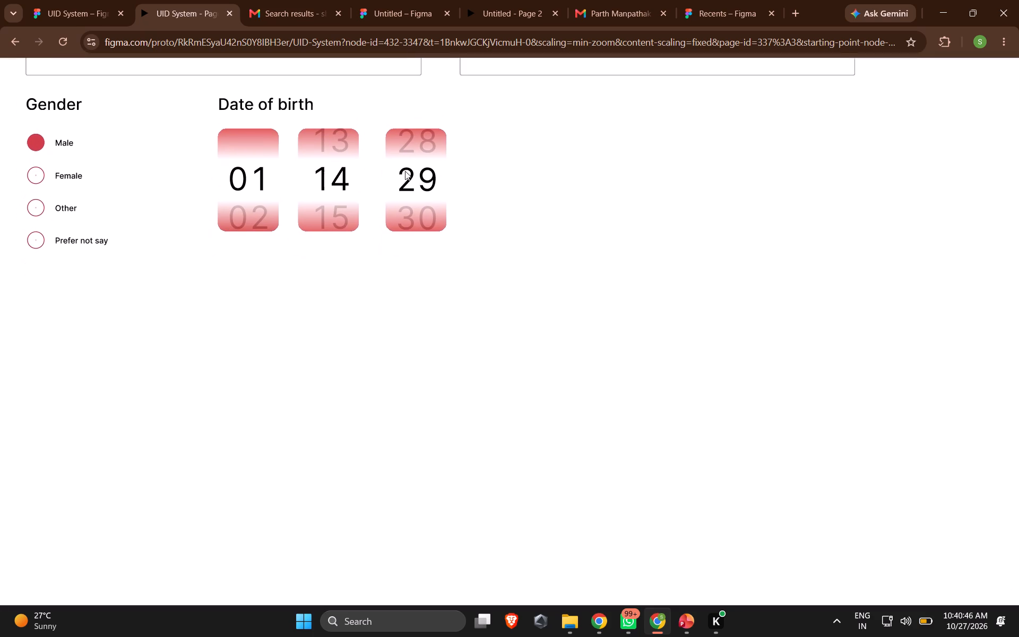
# Retest the Date of birth wheels, swiping the third and second ones both up and down and the first one upward.
pyautogui.moveTo(405, 171); pyautogui.dragTo(422, 217)
pyautogui.moveTo(432, 218); pyautogui.dragTo(427, 210)
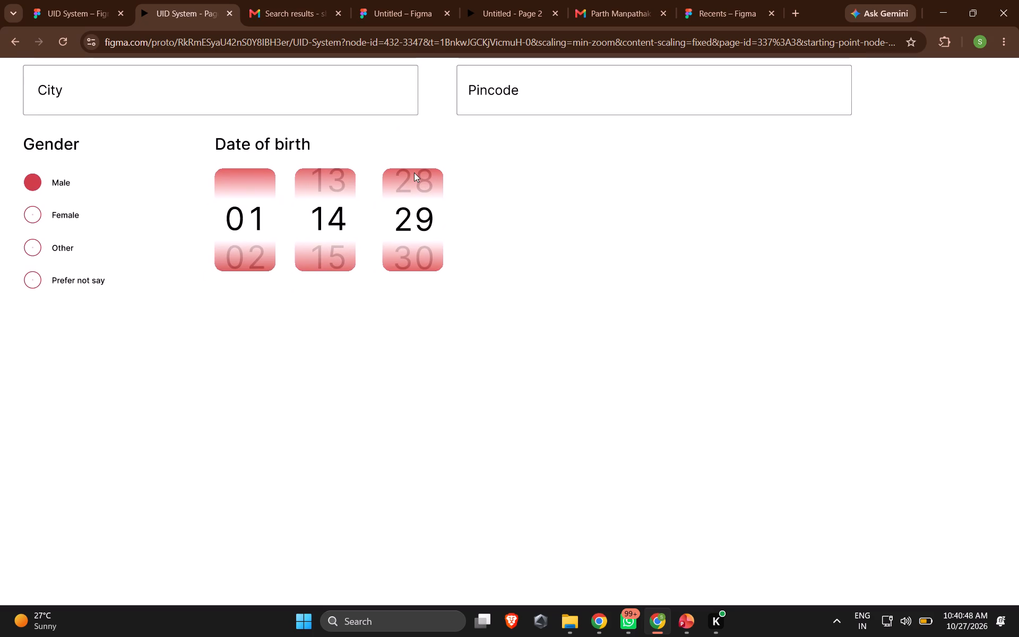
pyautogui.moveTo(414, 173); pyautogui.dragTo(404, 209)
pyautogui.moveTo(405, 292); pyautogui.dragTo(400, 391)
pyautogui.moveTo(398, 375); pyautogui.dragTo(409, 321)
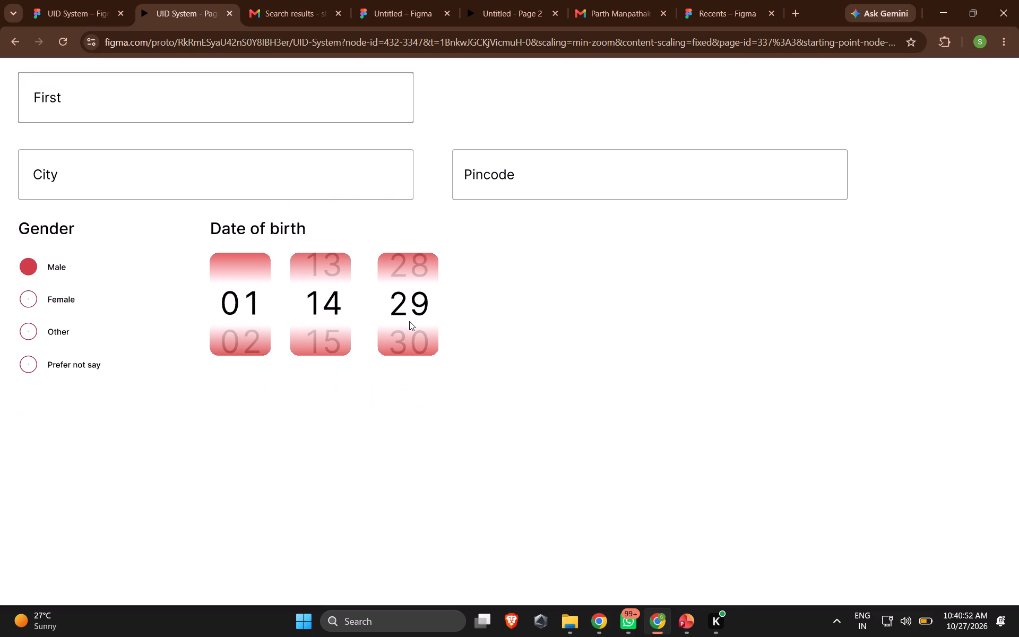
pyautogui.moveTo(332, 293); pyautogui.dragTo(362, 226)
pyautogui.moveTo(336, 236); pyautogui.dragTo(331, 286)
pyautogui.moveTo(251, 283); pyautogui.dragTo(271, 228)
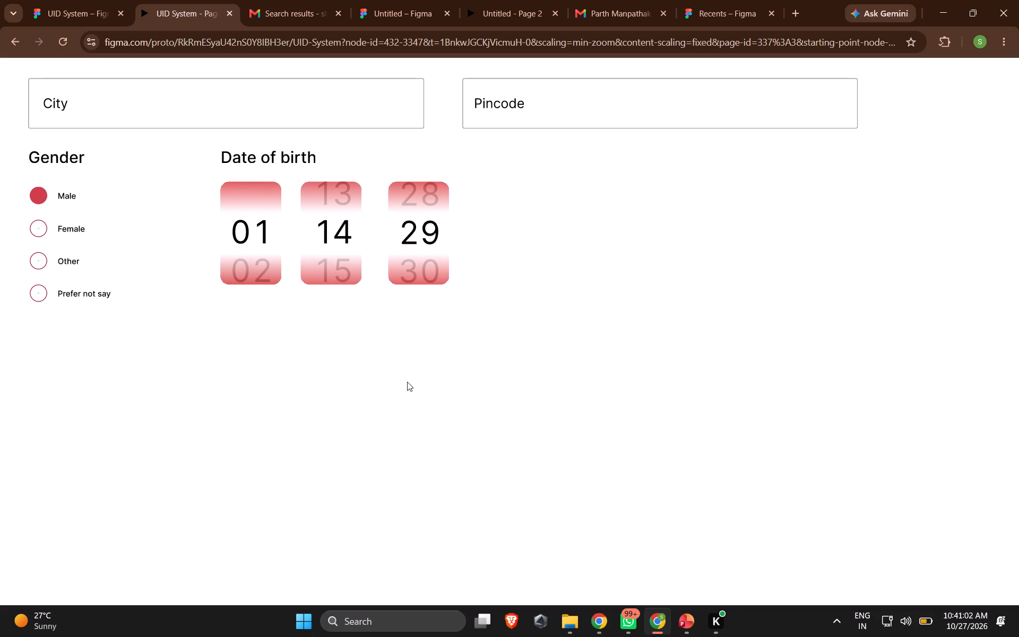
pyautogui.moveTo(338, 247); pyautogui.dragTo(331, 306)
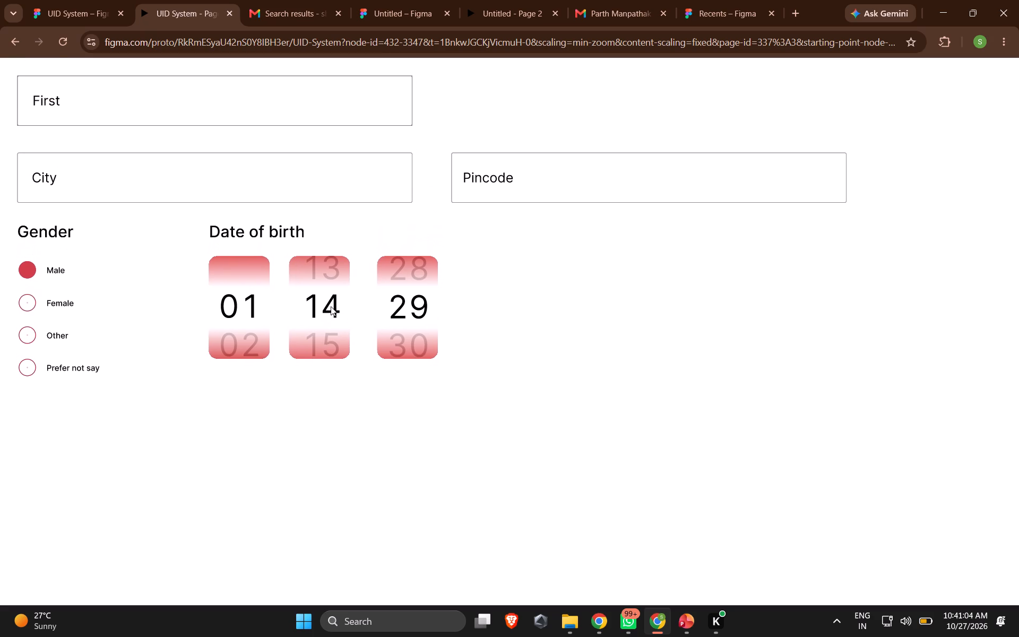
# Test the Gender radio buttons by choosing Female and Other, and swipe the first Date of birth wheel downward.
pyautogui.click(28, 305)
pyautogui.click(34, 339)
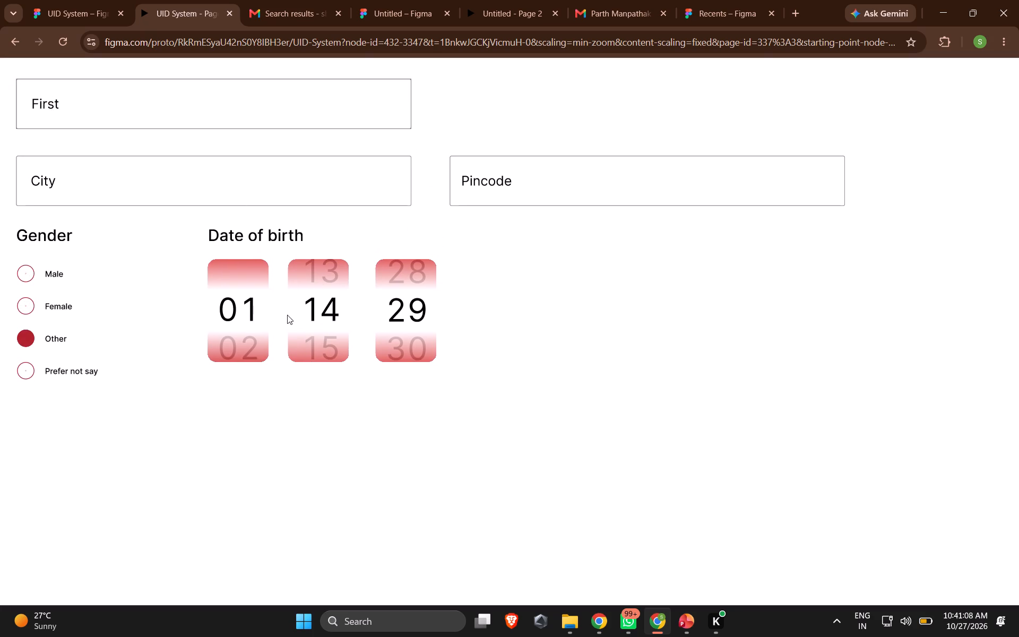
pyautogui.moveTo(238, 309); pyautogui.dragTo(237, 349)
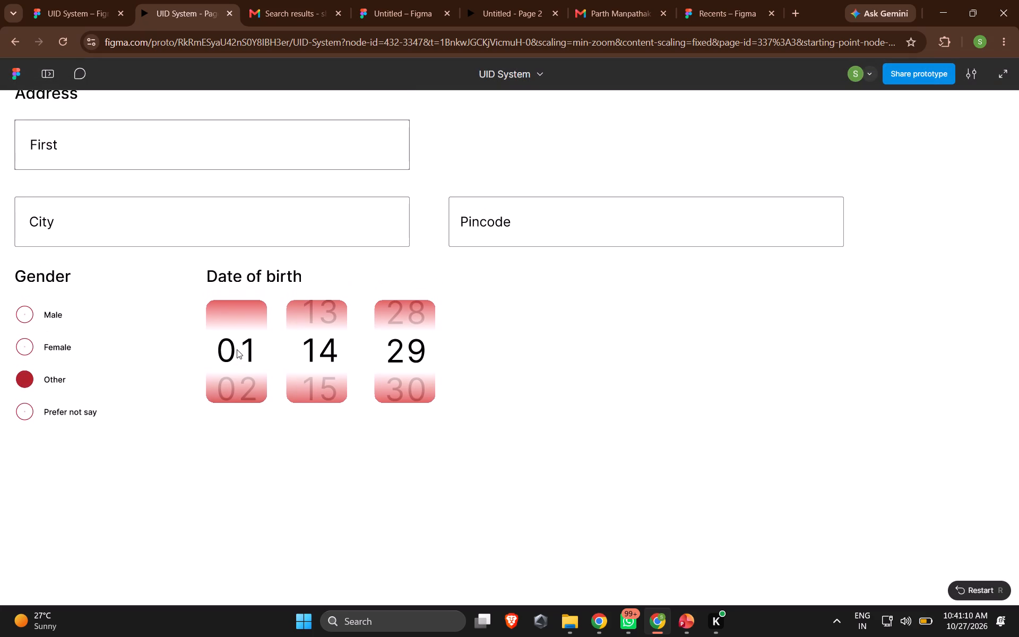
# Return to the UID System design file and look over Page 3, from the student details frame to the Final Screens section.
pyautogui.click(66, 2)
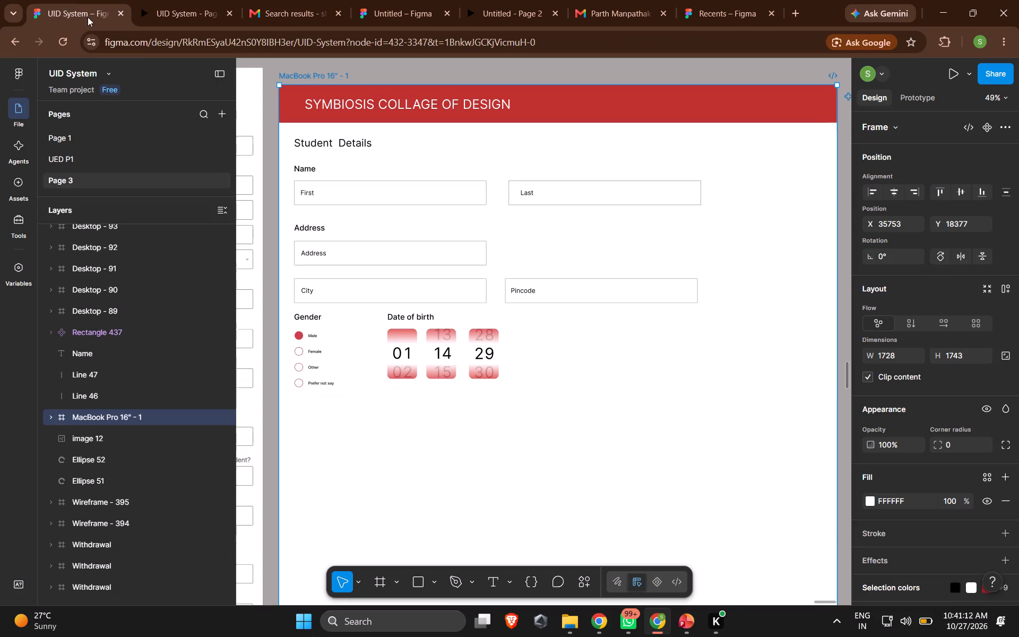
pyautogui.scroll(-1, 596, 419)
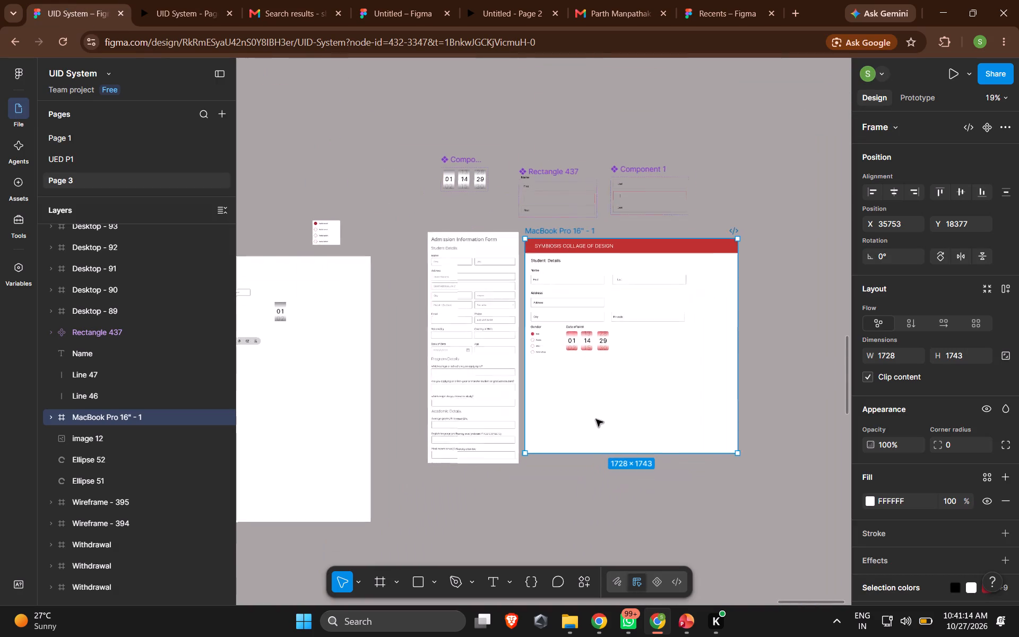
pyautogui.scroll(-1, 596, 419)
pyautogui.hscroll(2, 596, 419)
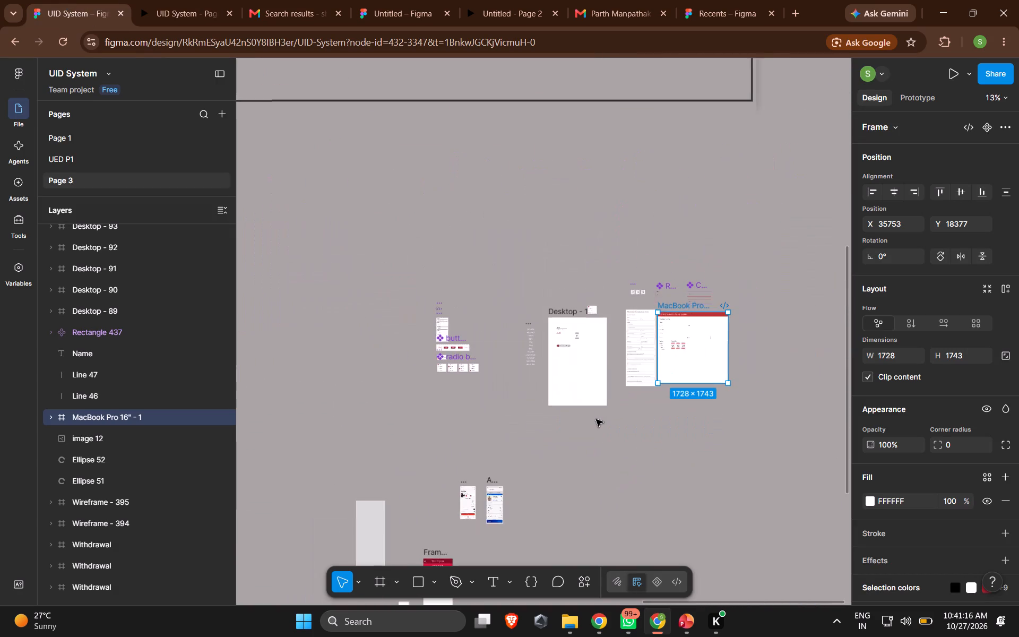
pyautogui.scroll(-2, 596, 419)
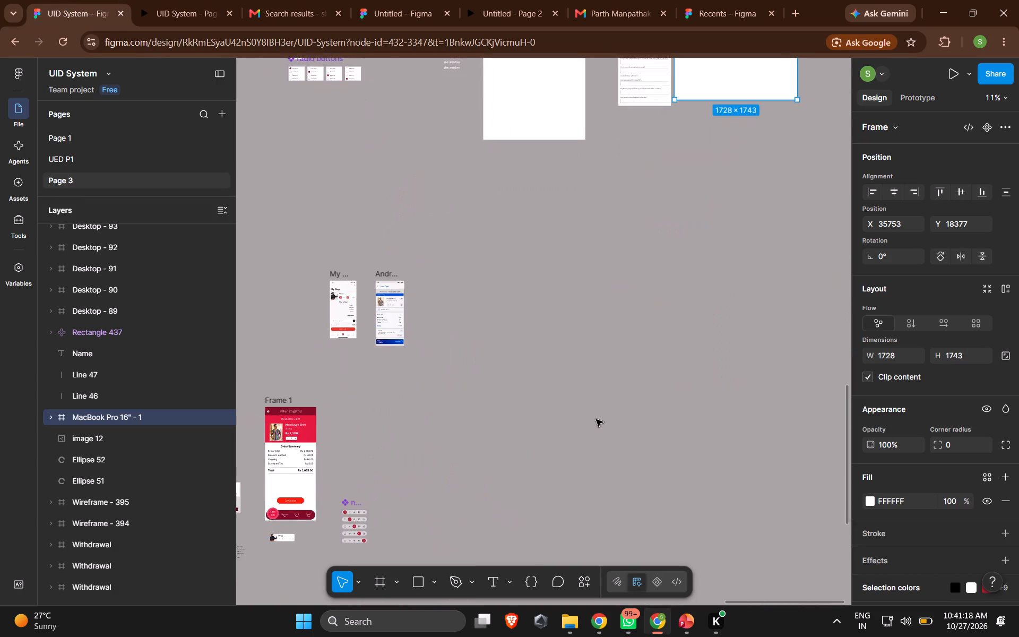
pyautogui.scroll(2, 596, 419)
pyautogui.hscroll(2, 596, 419)
pyautogui.scroll(1, 596, 419)
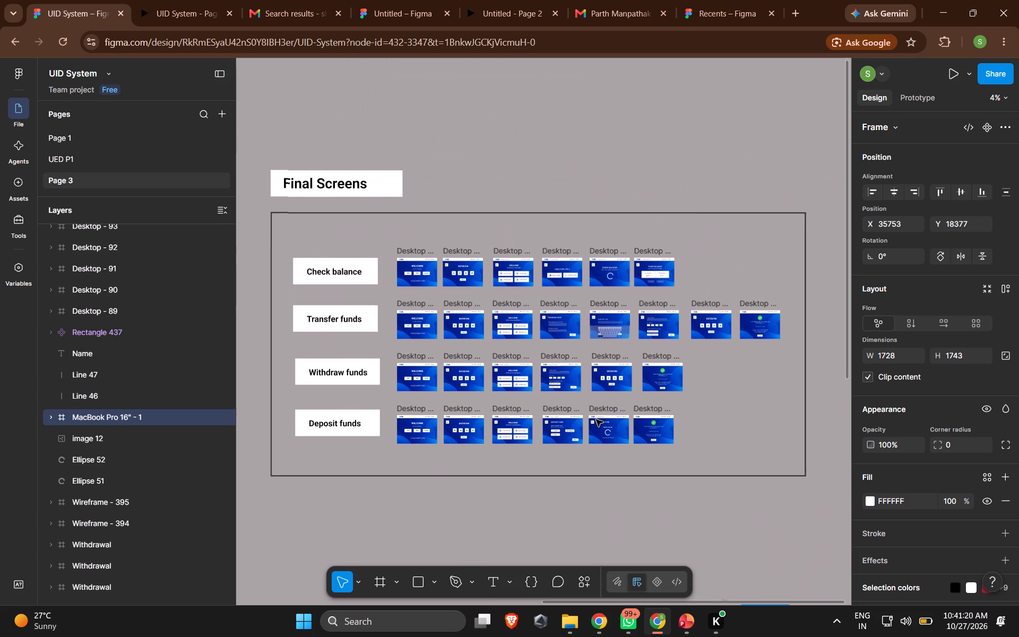
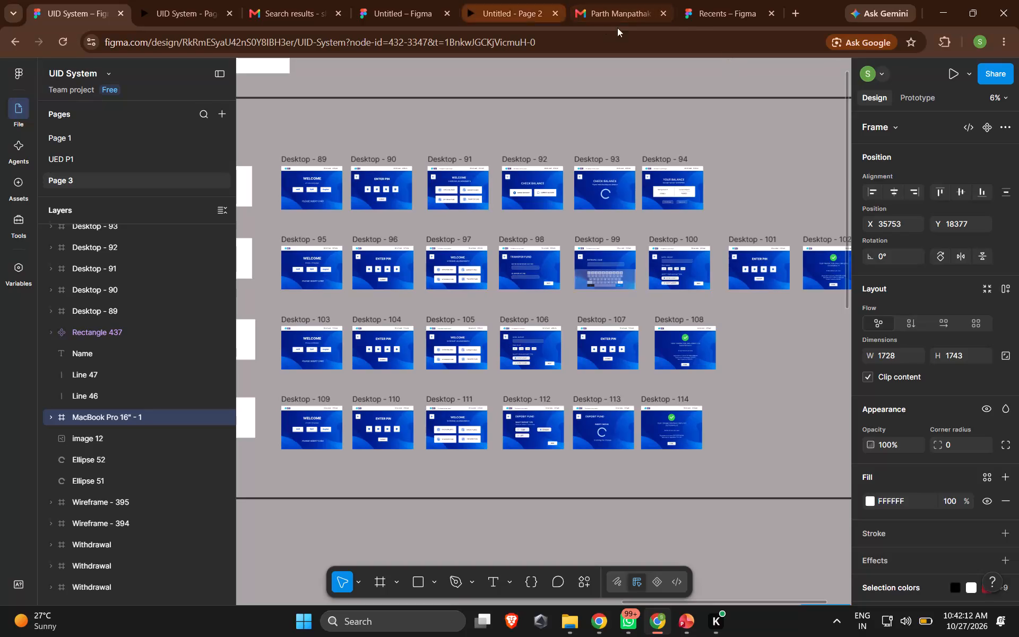
# Switch to Gmail, accept the Figma file invitation, and open the Form page of the shared APT_Parth file.
pyautogui.click(707, 13)
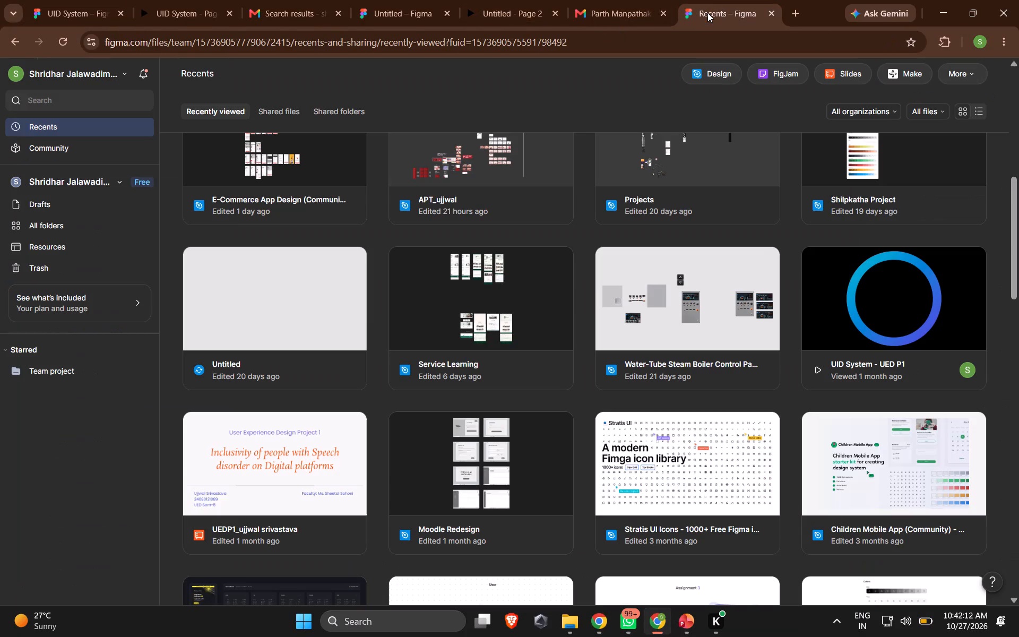
pyautogui.click(600, 1)
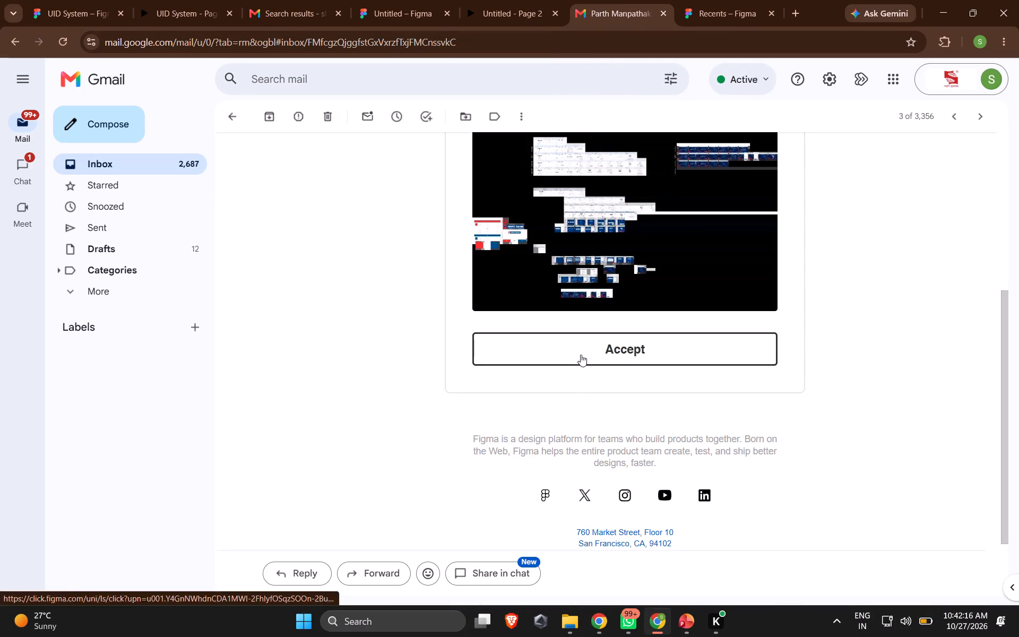
pyautogui.click(581, 354)
pyautogui.click(766, 15)
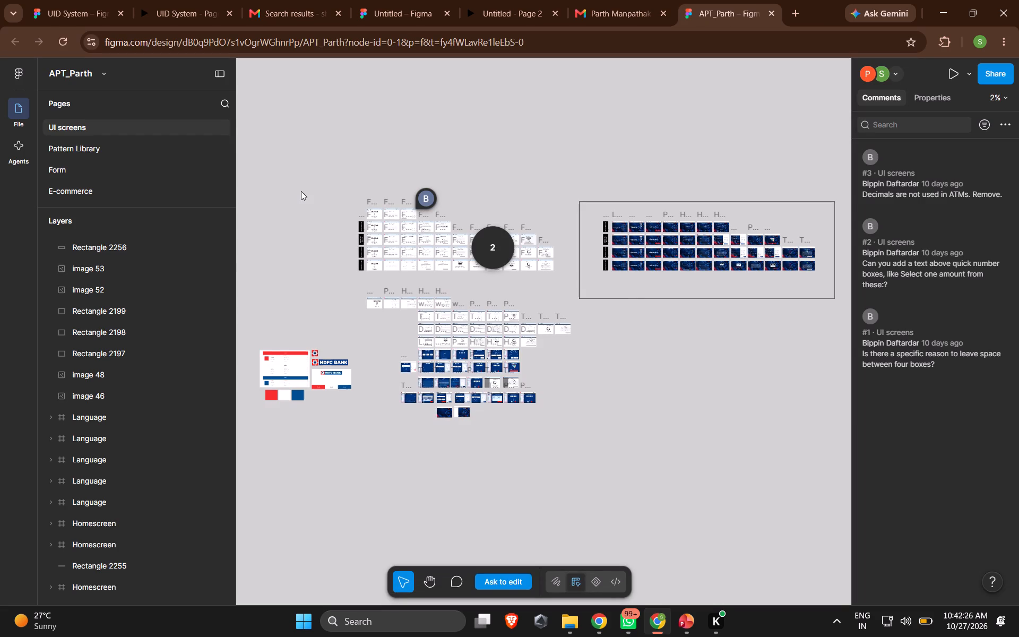
pyautogui.click(94, 168)
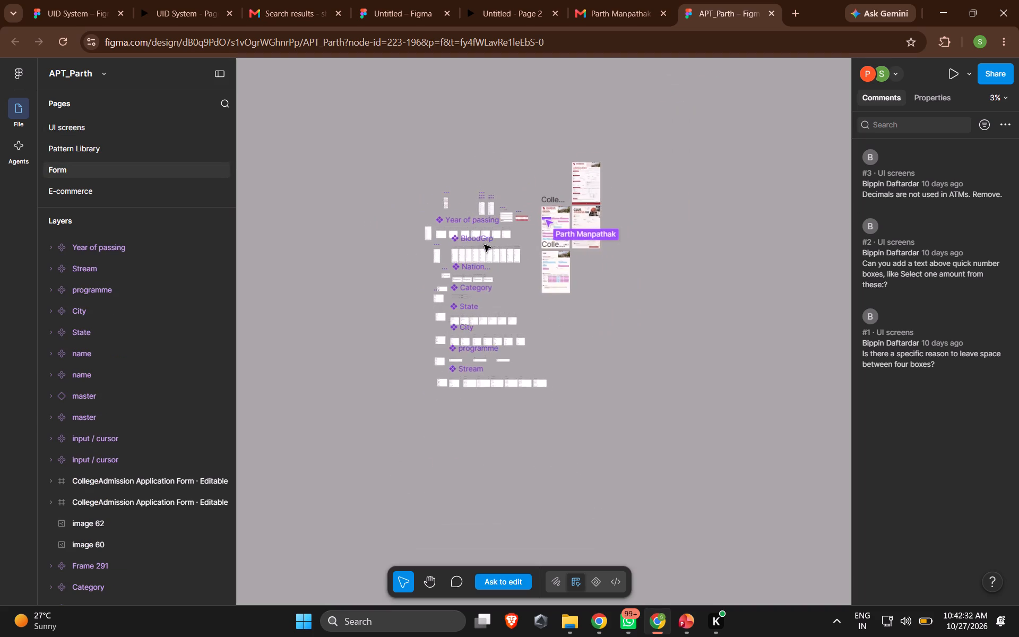
# Copy all the form frames and components on the Form page.
pyautogui.moveTo(382, 140); pyautogui.dragTo(610, 428)
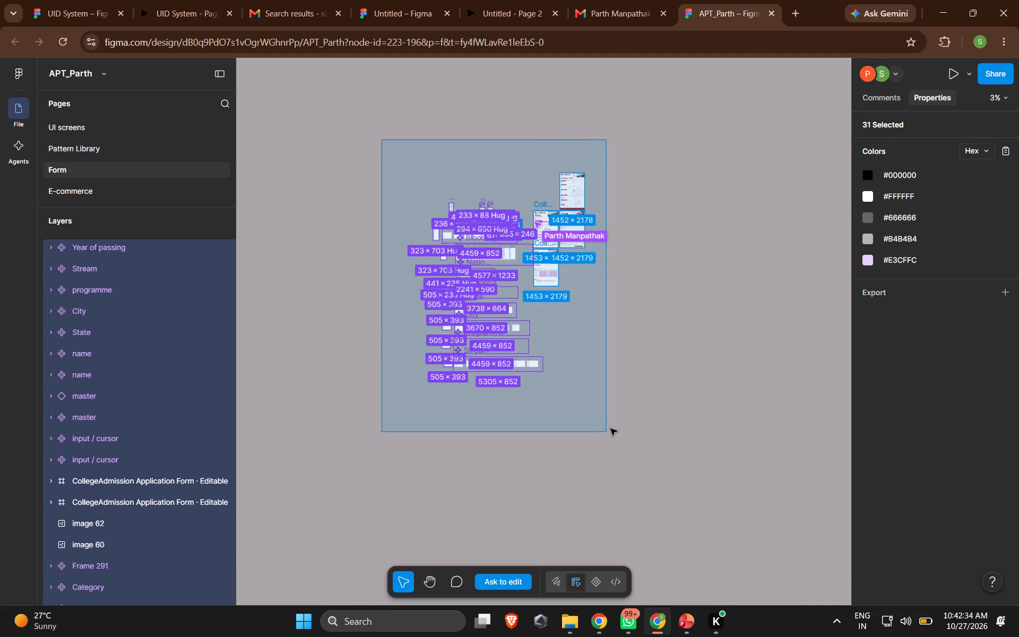
pyautogui.moveTo(610, 428); pyautogui.dragTo(612, 425)
pyautogui.hotkey('ctrl', 'c')
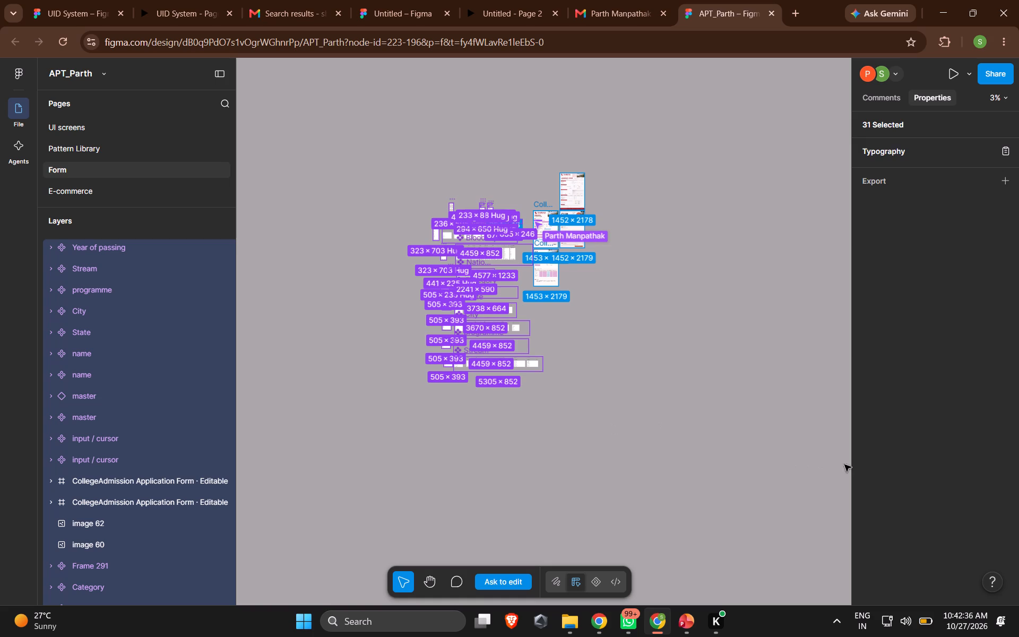
pyautogui.click(848, 466)
pyautogui.click(694, 453)
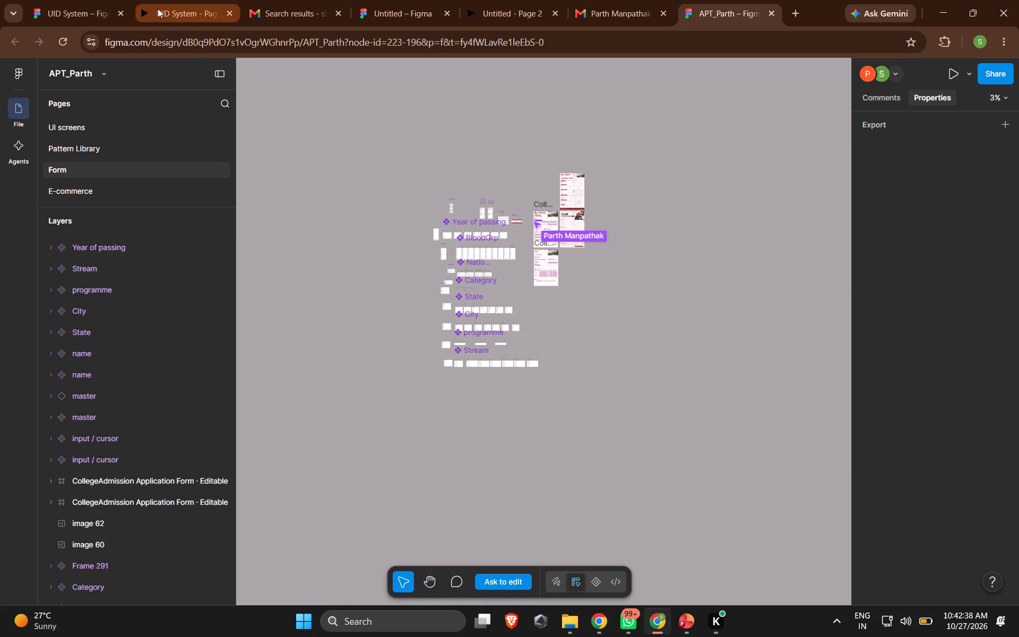
# Paste the copied frames and components into an empty area of Page 3 in UID System, and shift them upward.
pyautogui.click(88, 8)
pyautogui.scroll(-3, 515, 341)
pyautogui.click(509, 413)
pyautogui.scroll(-2, 509, 413)
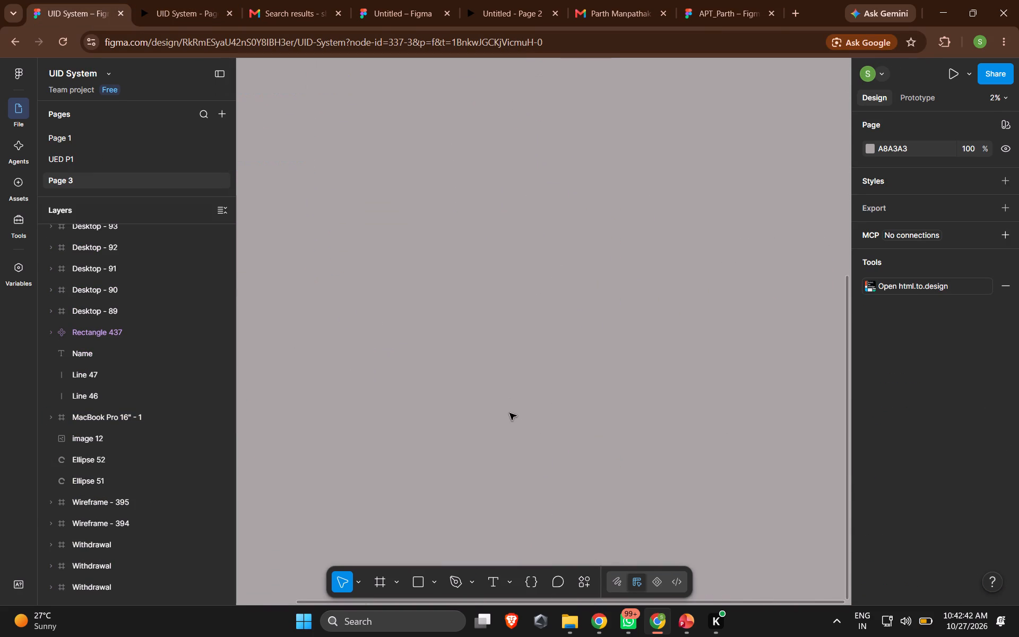
pyautogui.hotkey('ctrl', 'v')
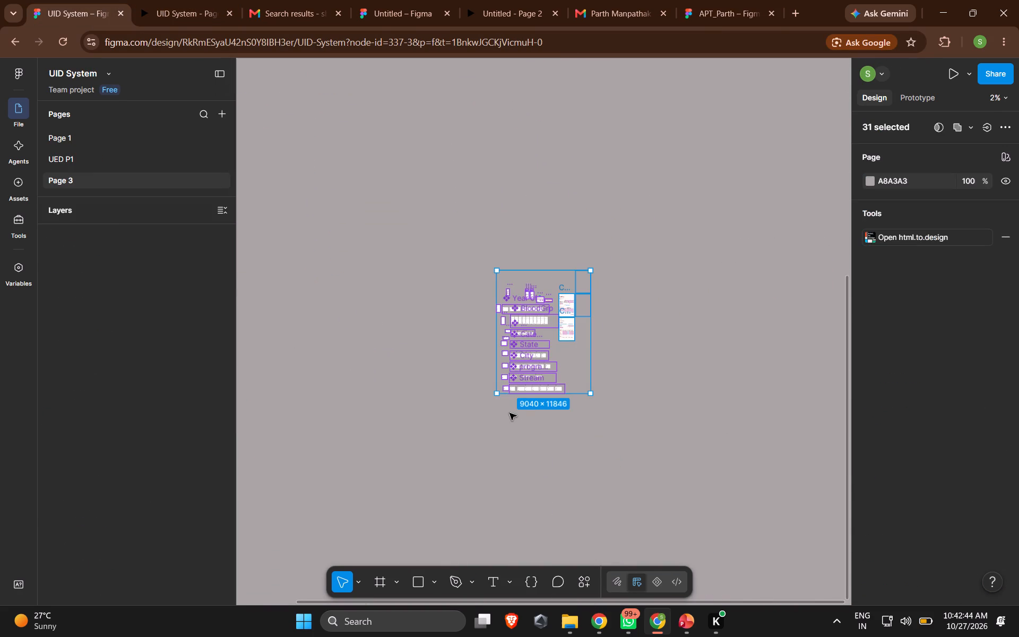
pyautogui.moveTo(534, 359); pyautogui.dragTo(524, 272)
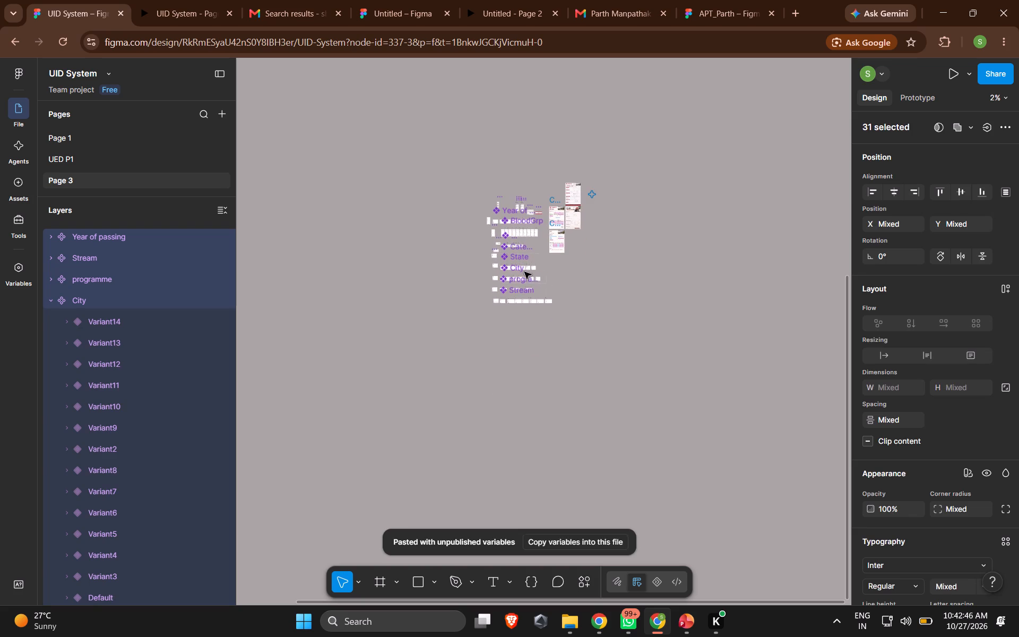
pyautogui.click(627, 251)
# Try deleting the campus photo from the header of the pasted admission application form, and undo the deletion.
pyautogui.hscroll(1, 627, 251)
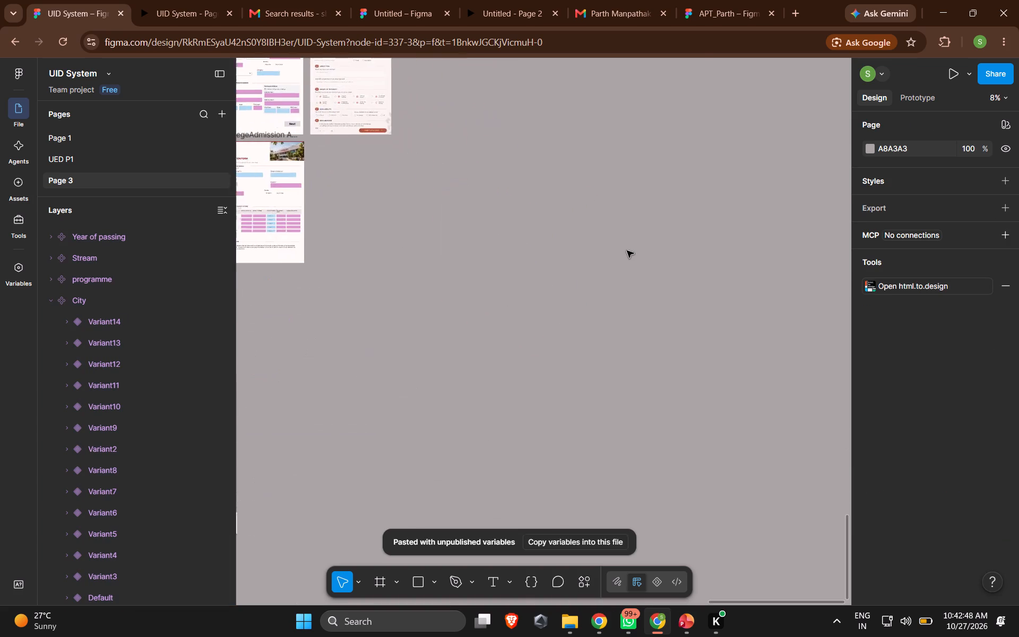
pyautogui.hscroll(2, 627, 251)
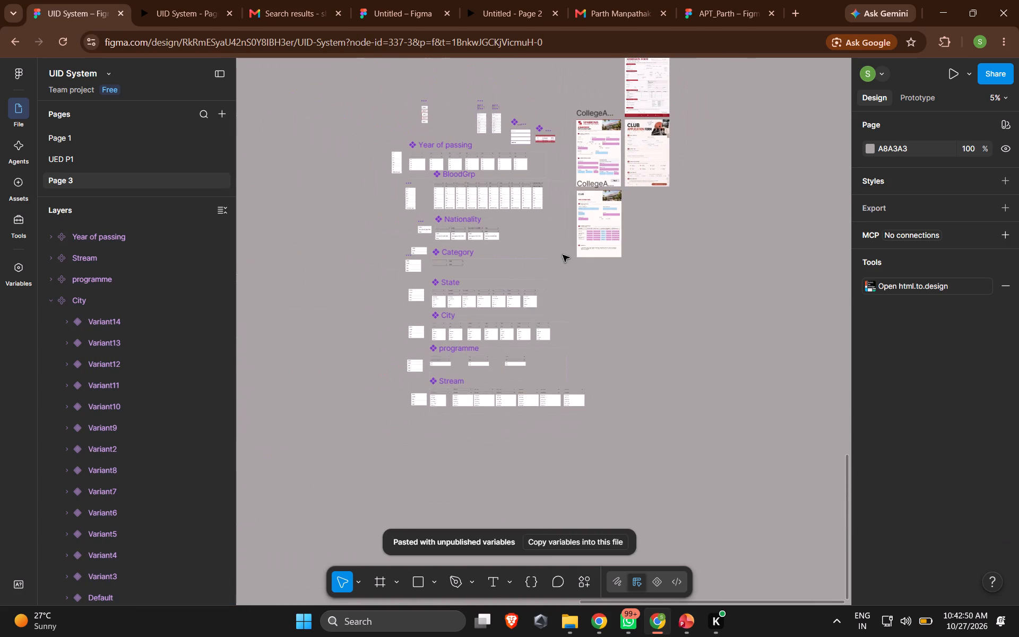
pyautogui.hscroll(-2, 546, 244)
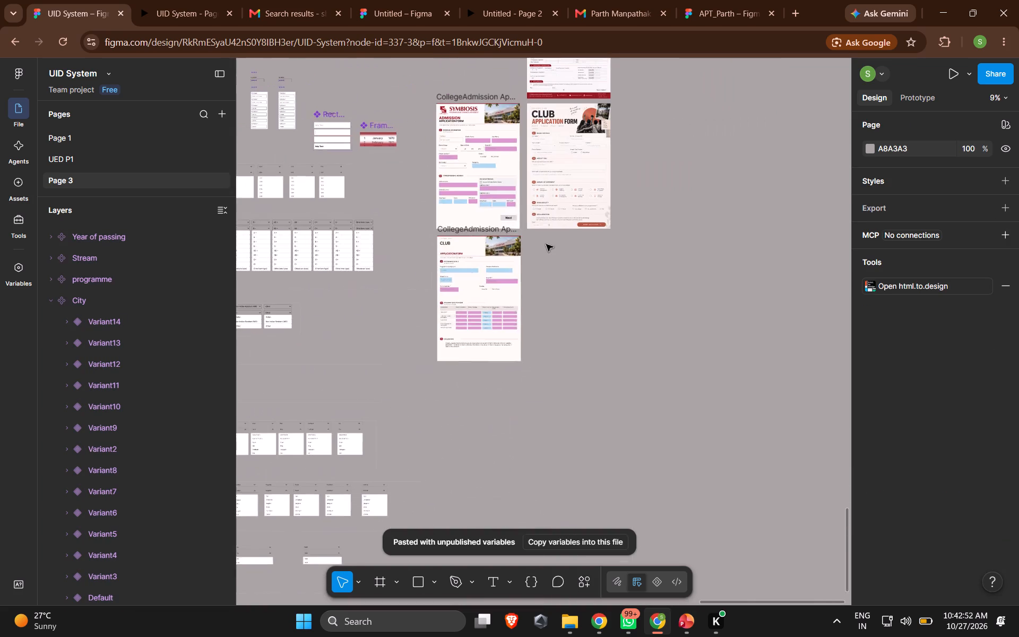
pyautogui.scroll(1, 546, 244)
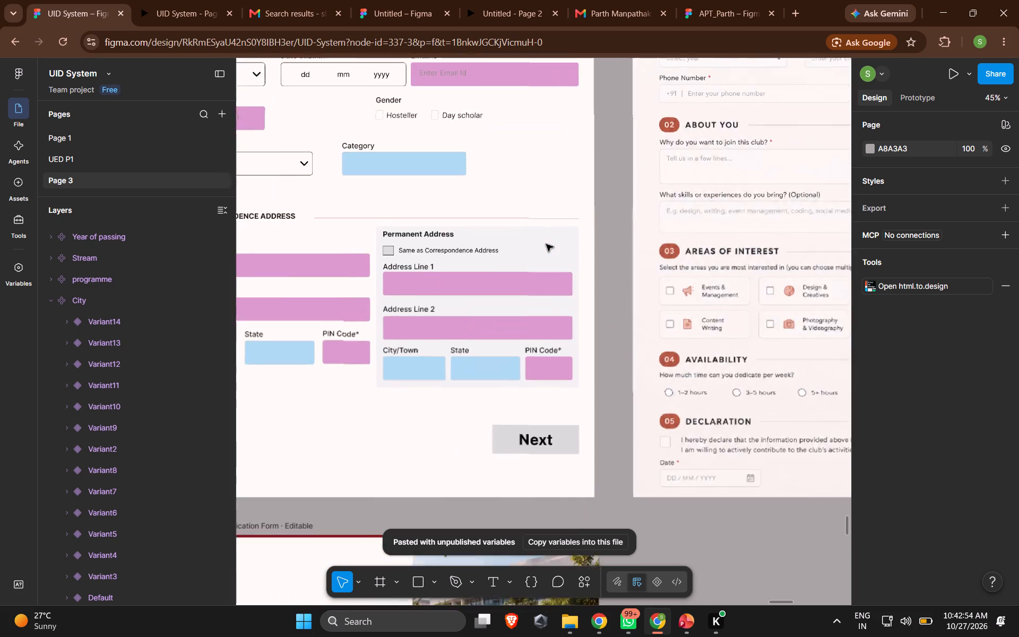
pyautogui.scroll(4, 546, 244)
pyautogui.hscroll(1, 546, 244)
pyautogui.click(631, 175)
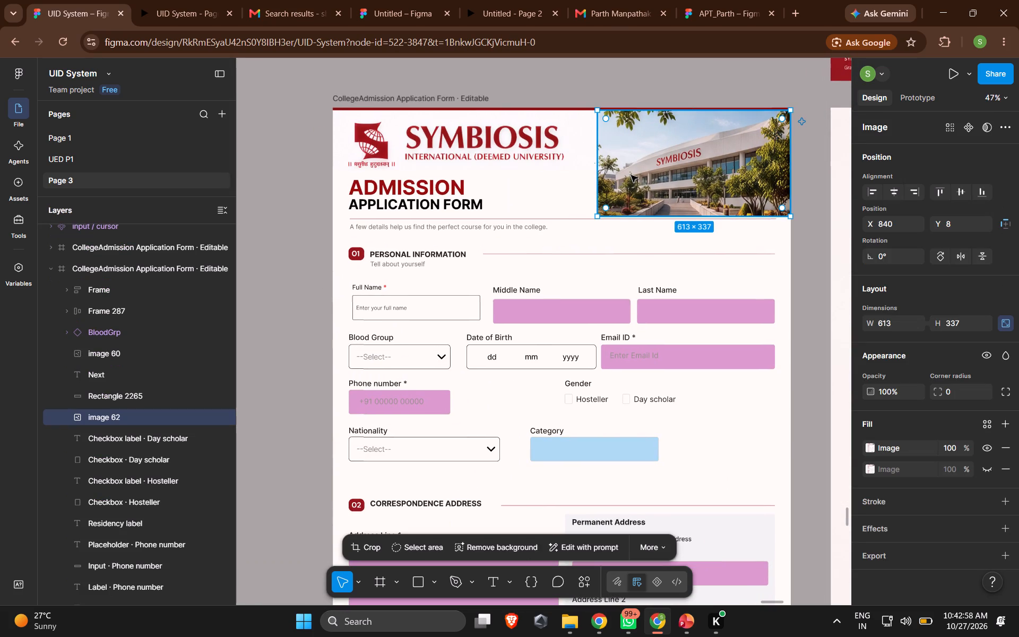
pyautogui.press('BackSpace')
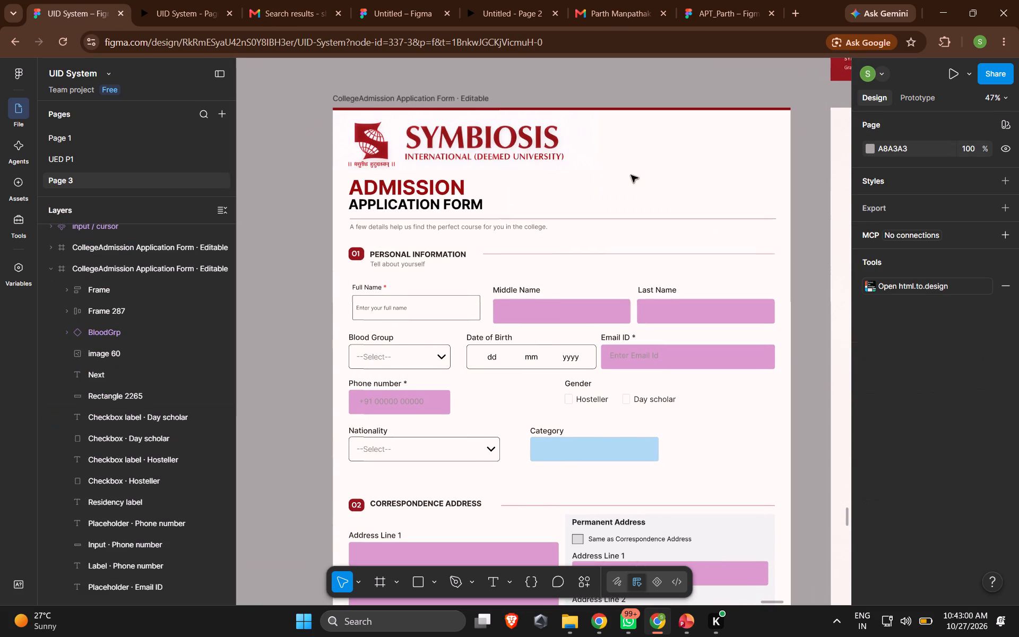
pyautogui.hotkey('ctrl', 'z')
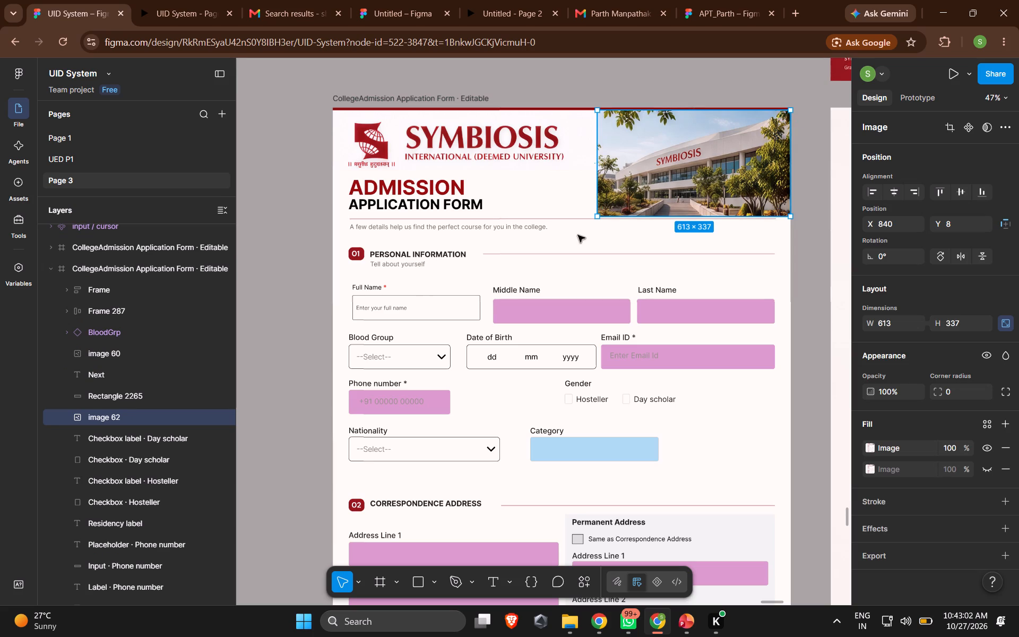
# Set the fill of the Middle Name and Last Name input boxes to white, FFFFFF.
pyautogui.click(507, 313)
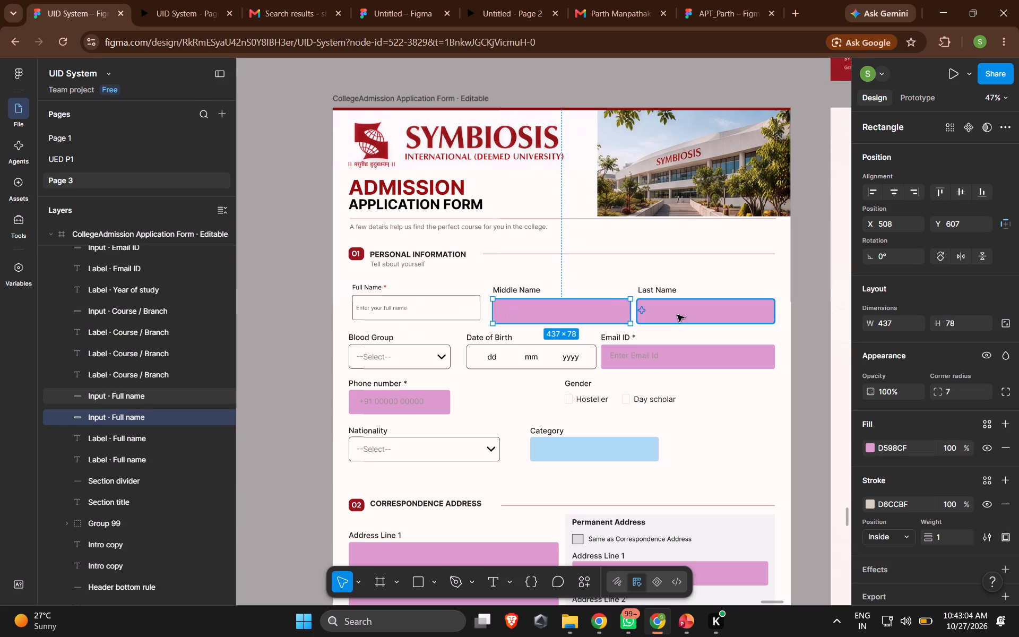
pyautogui.keyDown('shift'); pyautogui.click(678, 315); pyautogui.keyUp('shift')
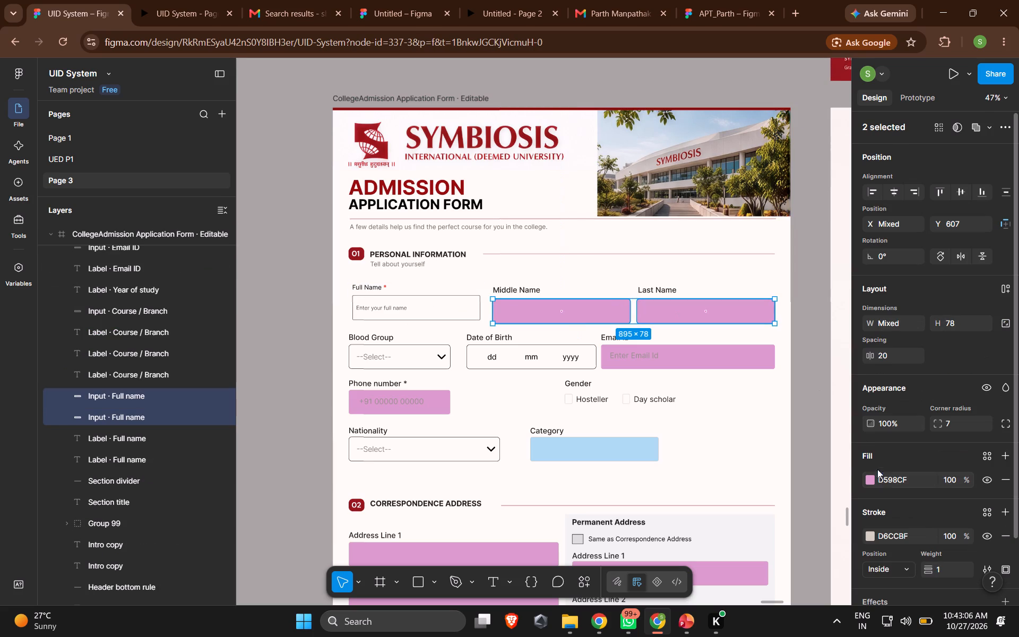
pyautogui.click(873, 476)
pyautogui.moveTo(739, 325); pyautogui.dragTo(681, 292)
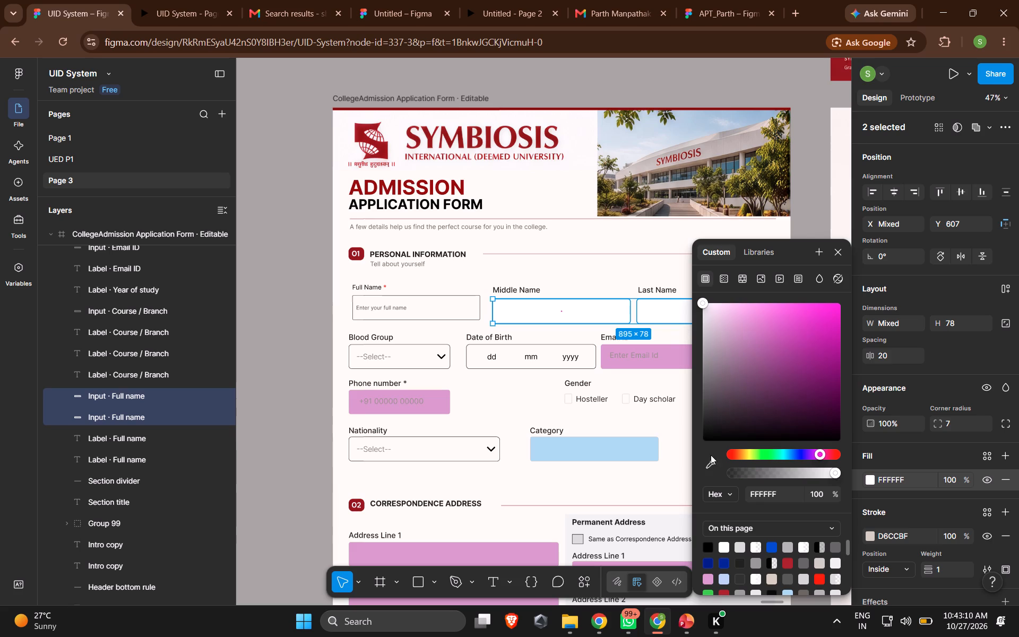
pyautogui.click(709, 468)
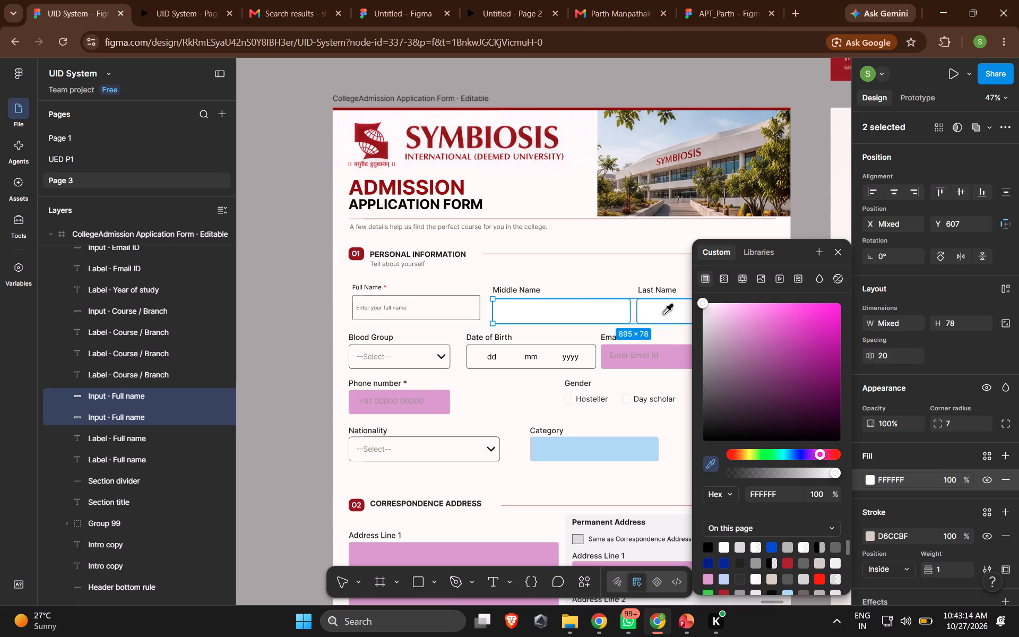
pyautogui.moveTo(704, 304); pyautogui.dragTo(700, 305)
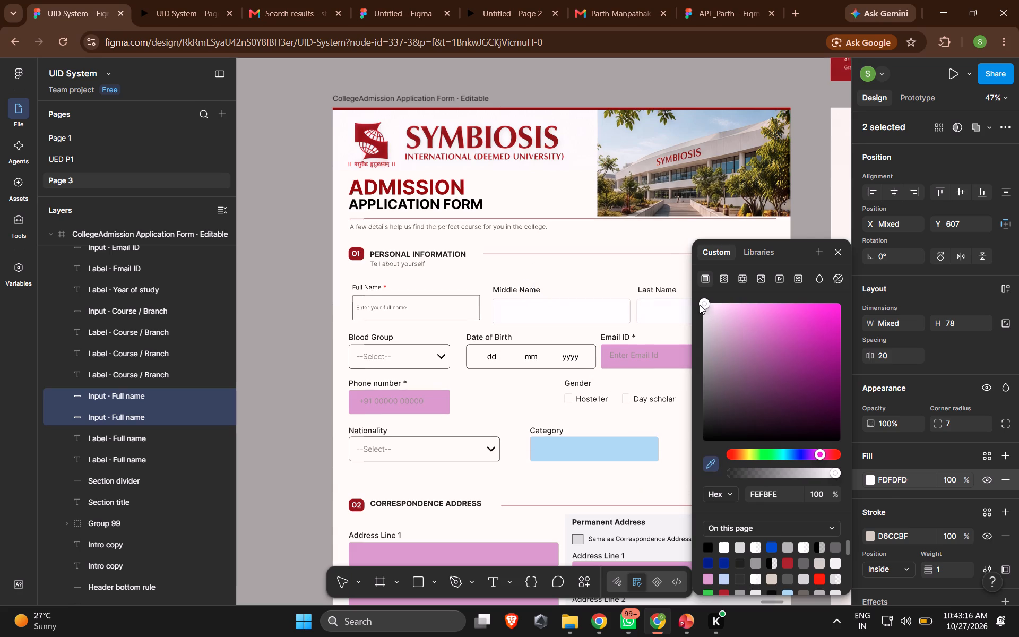
pyautogui.moveTo(700, 305); pyautogui.dragTo(671, 295)
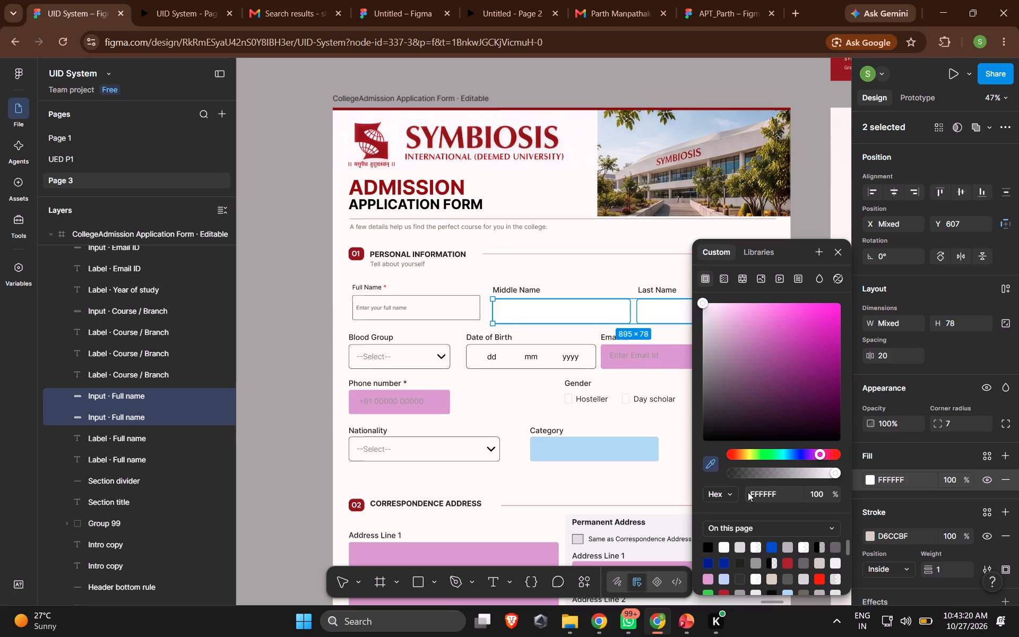
pyautogui.click(714, 466)
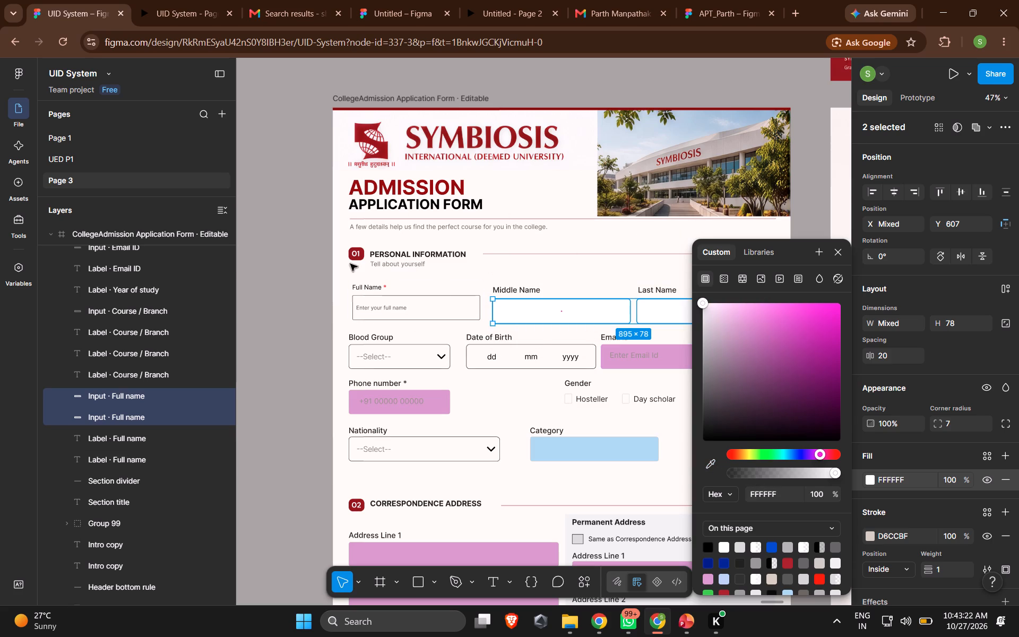
pyautogui.click(319, 268)
pyautogui.click(558, 280)
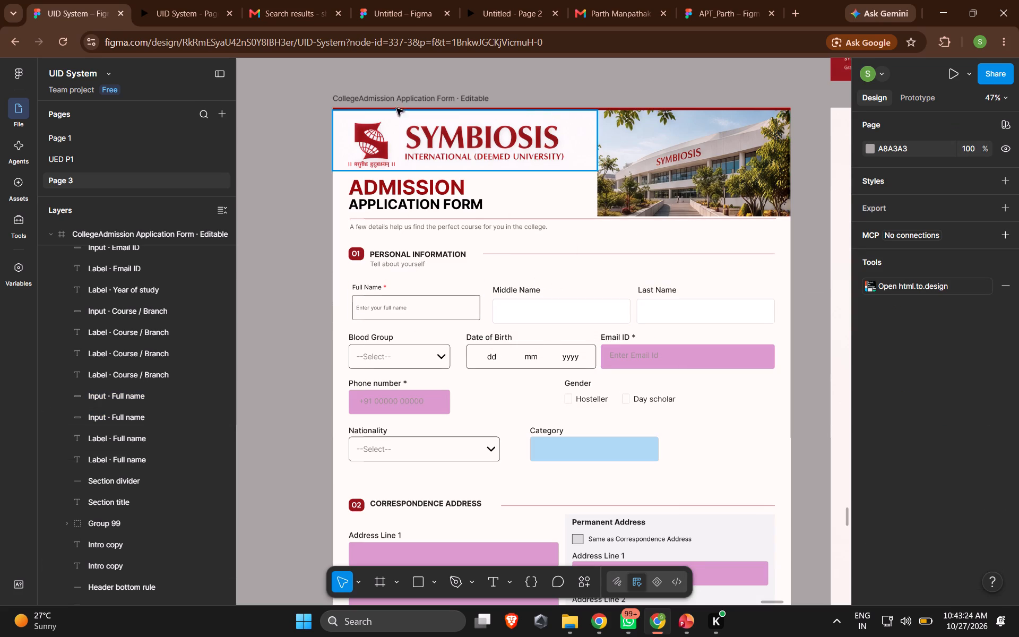
# Change the background fill of the admission application form frame to white, FFFFFF.
pyautogui.rightClick(341, 200)
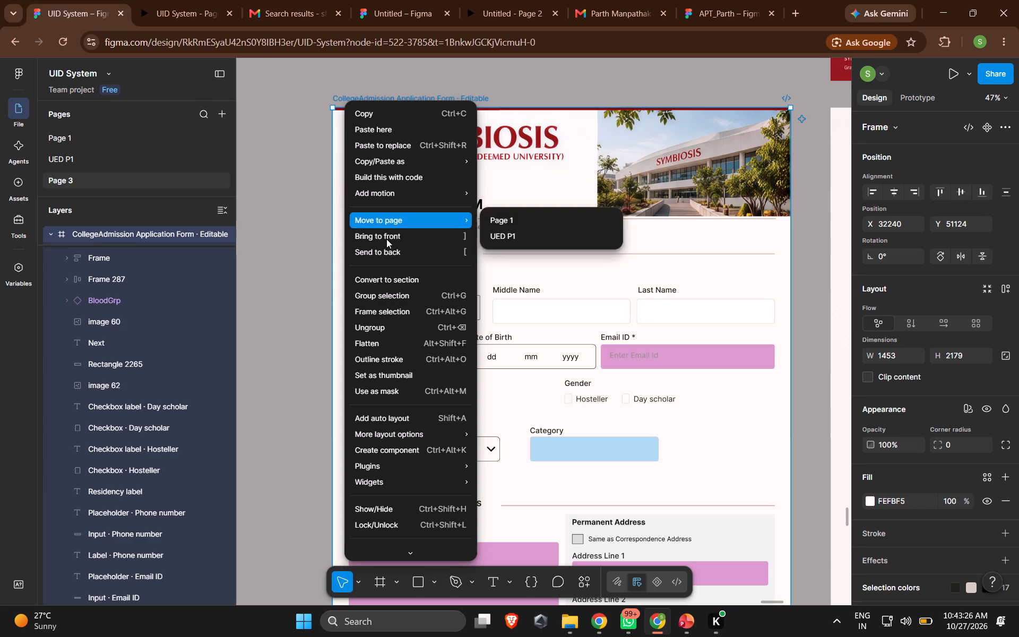
pyautogui.click(871, 501)
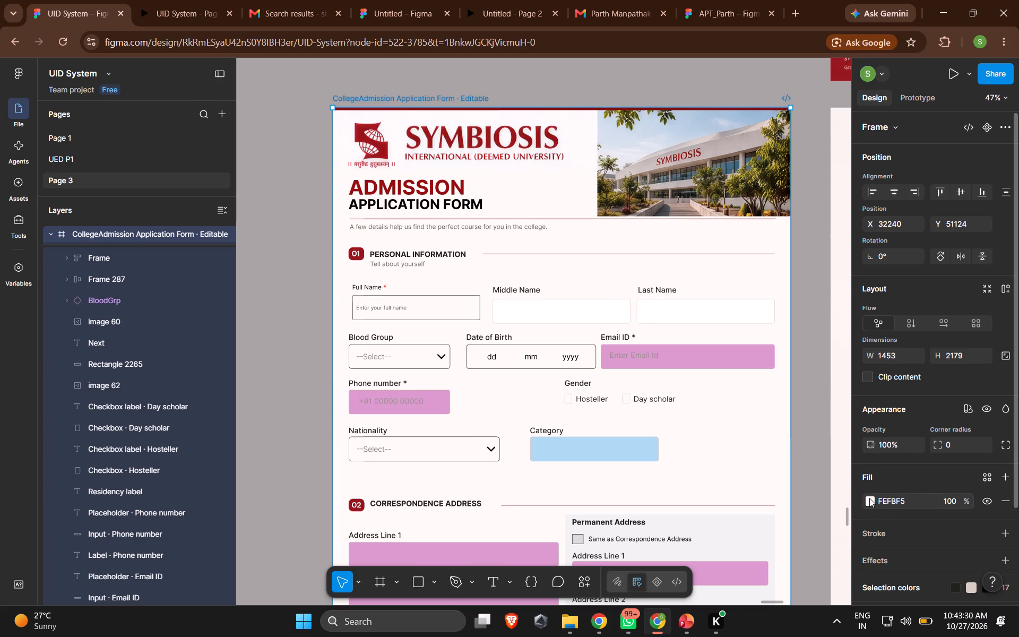
pyautogui.click(869, 497)
pyautogui.moveTo(710, 305); pyautogui.dragTo(669, 295)
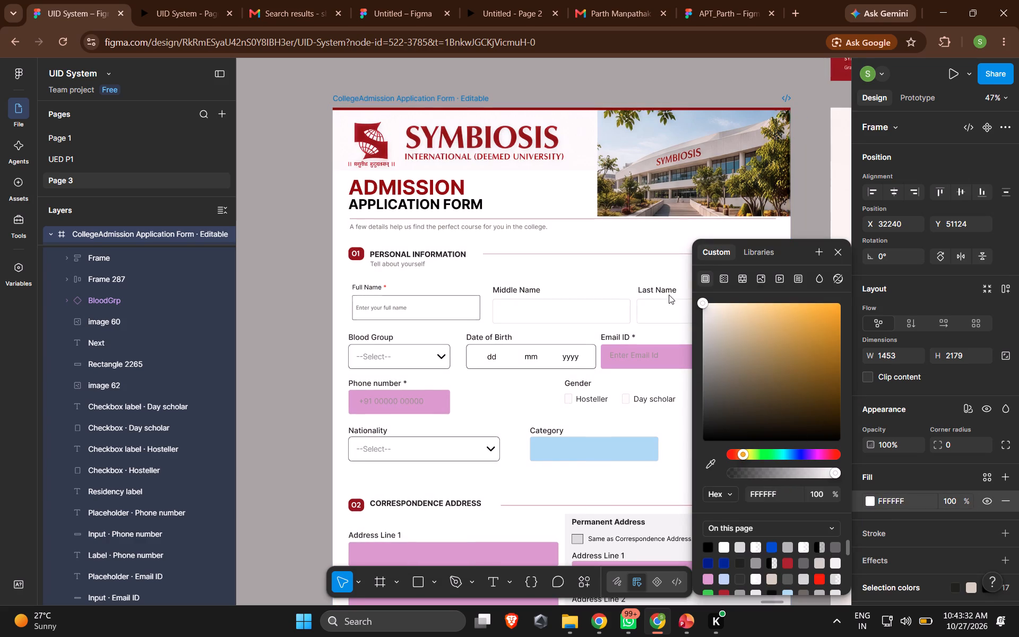
pyautogui.moveTo(669, 295); pyautogui.dragTo(665, 295)
pyautogui.click(303, 336)
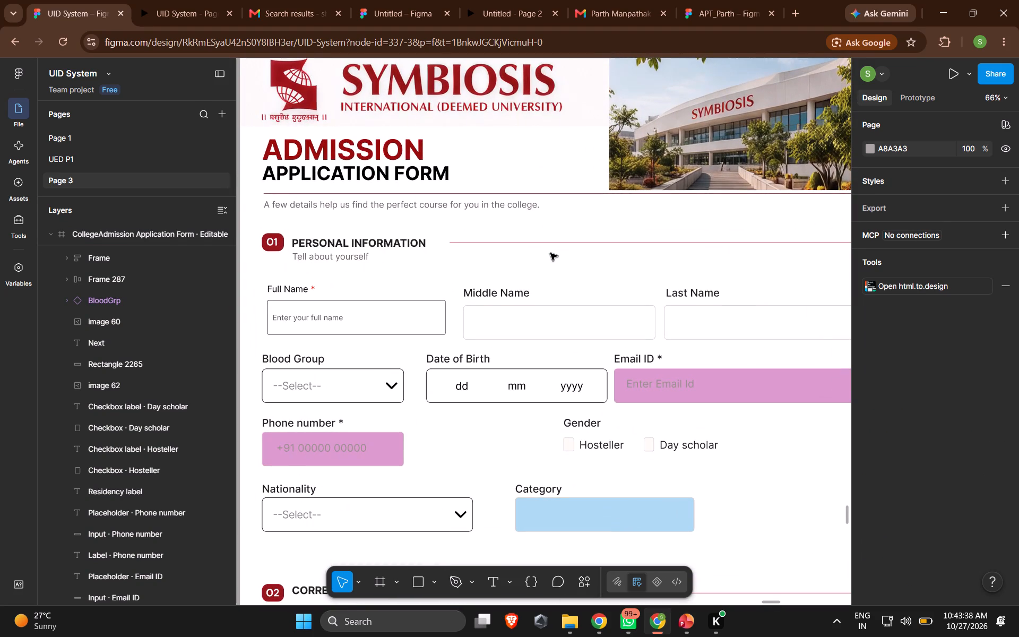
# Copy all the Personal Information labels and fields of the admission form, from Full Name through Nationality and Category.
pyautogui.hscroll(1, 458, 423)
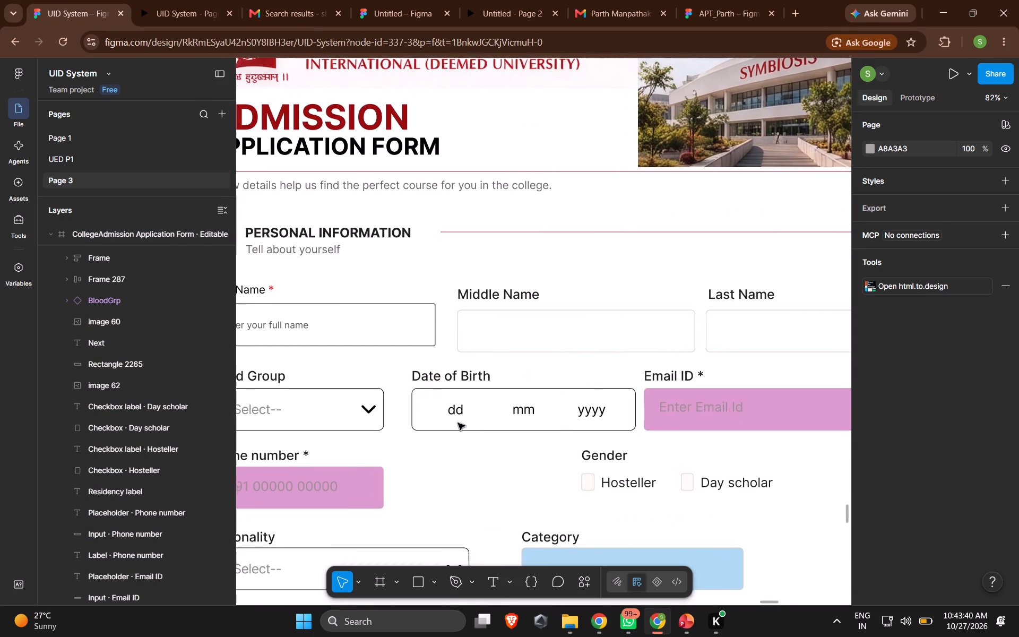
pyautogui.hscroll(1, 458, 423)
pyautogui.click(364, 413)
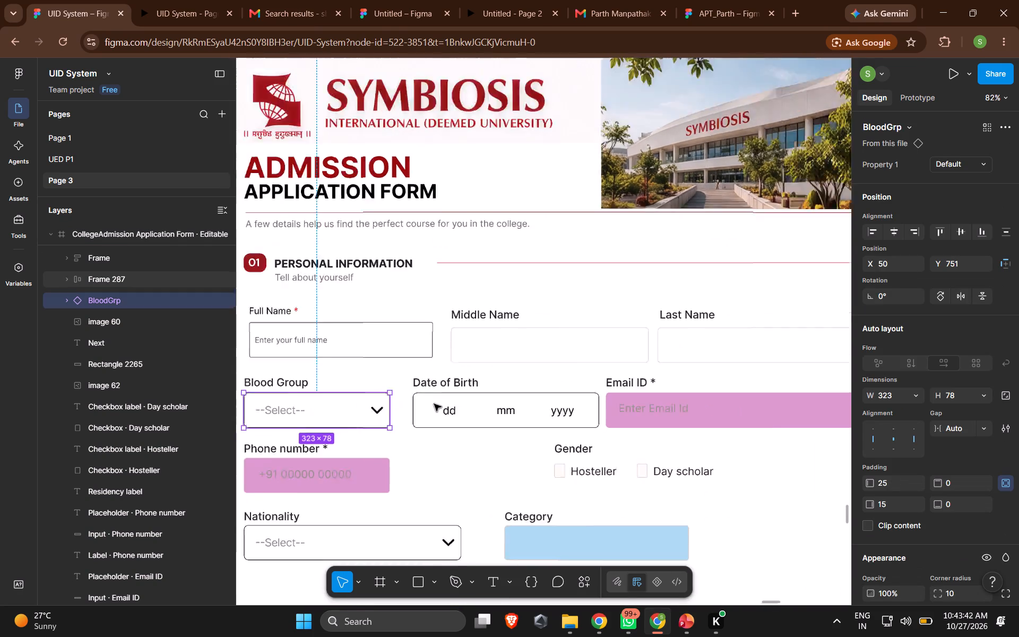
pyautogui.click(327, 373)
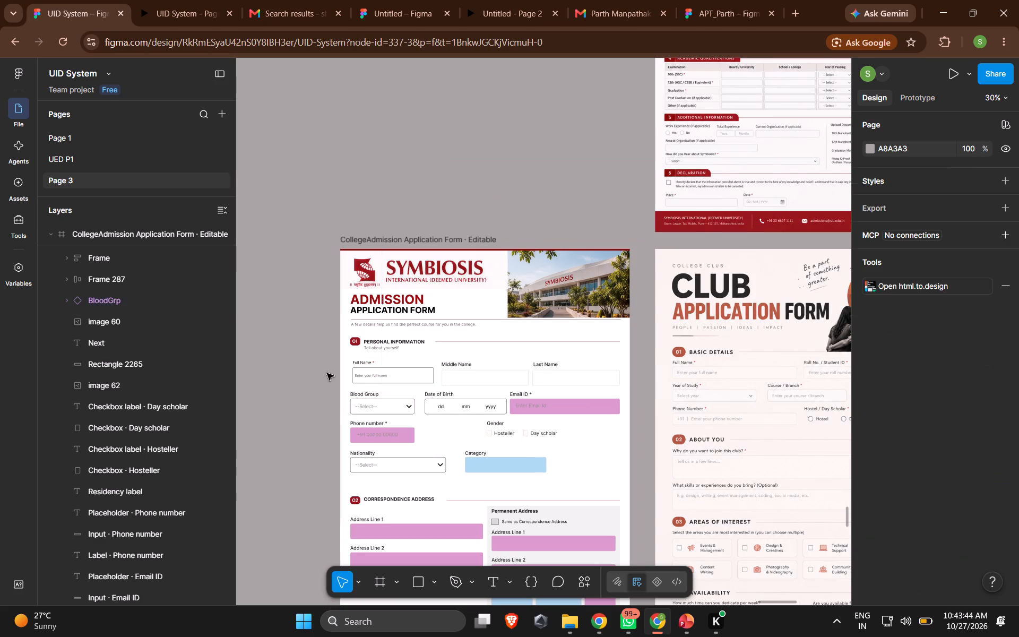
pyautogui.moveTo(335, 359); pyautogui.dragTo(488, 427)
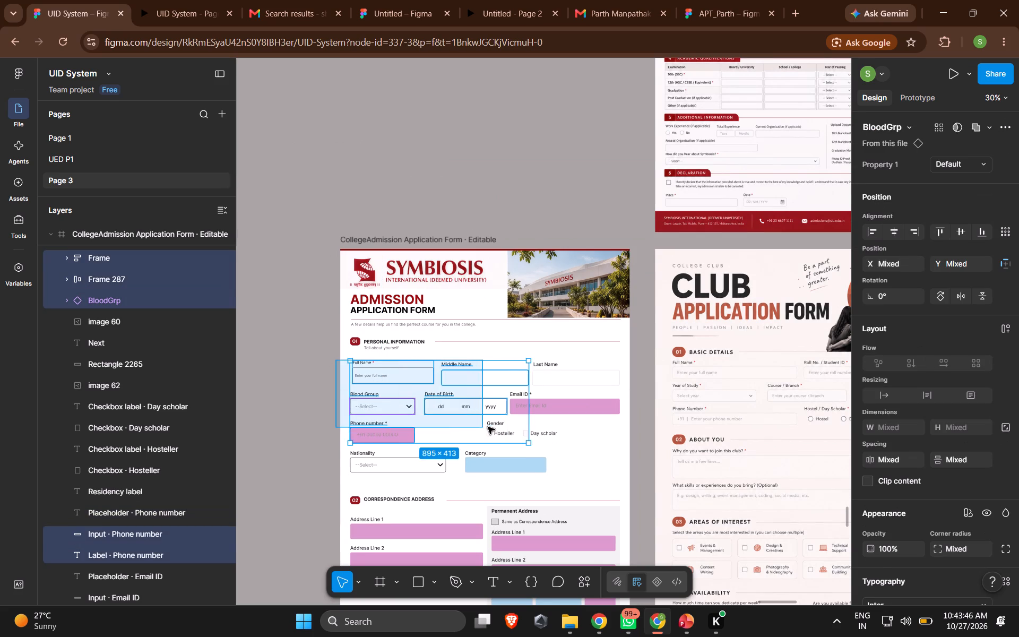
pyautogui.moveTo(488, 427); pyautogui.dragTo(605, 472)
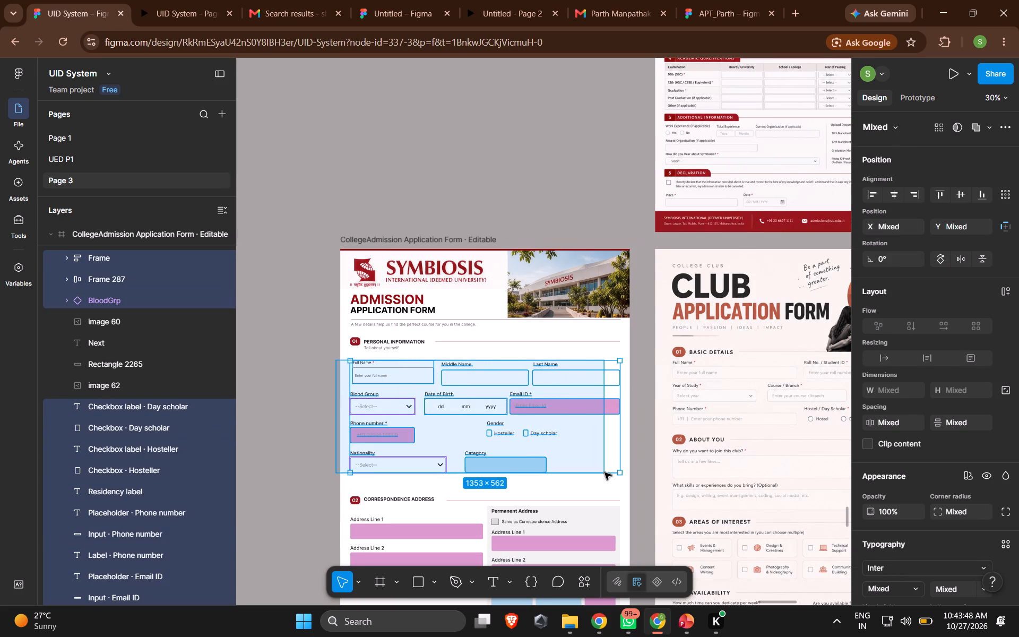
pyautogui.moveTo(605, 472); pyautogui.dragTo(603, 471)
pyautogui.hotkey('ctrl', 'c')
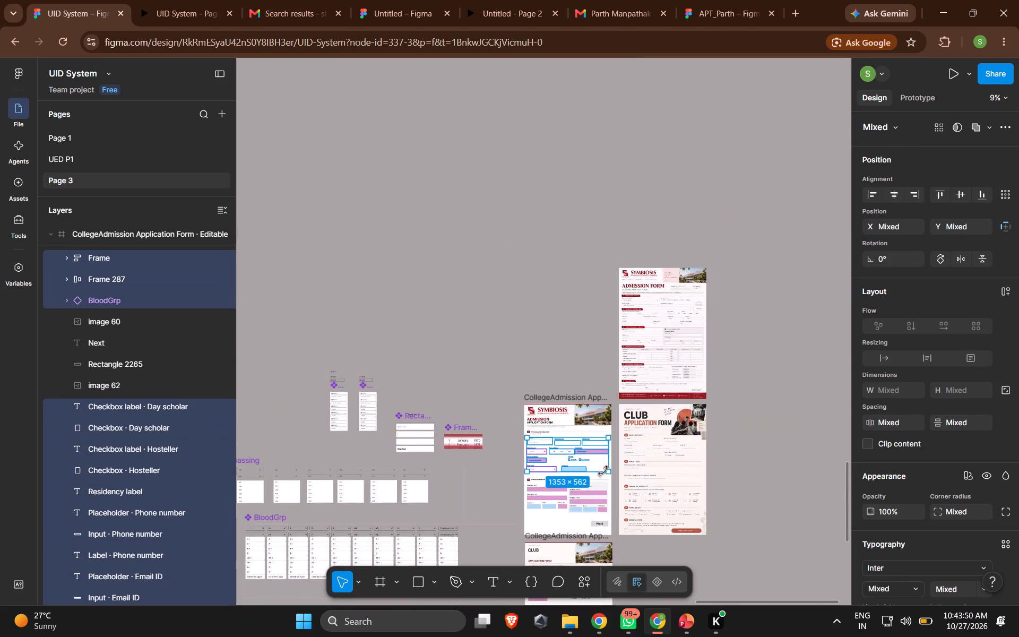
# Duplicate the MacBook Pro 16" - 1 student details frame and place the copy directly below the original.
pyautogui.scroll(9, 603, 471)
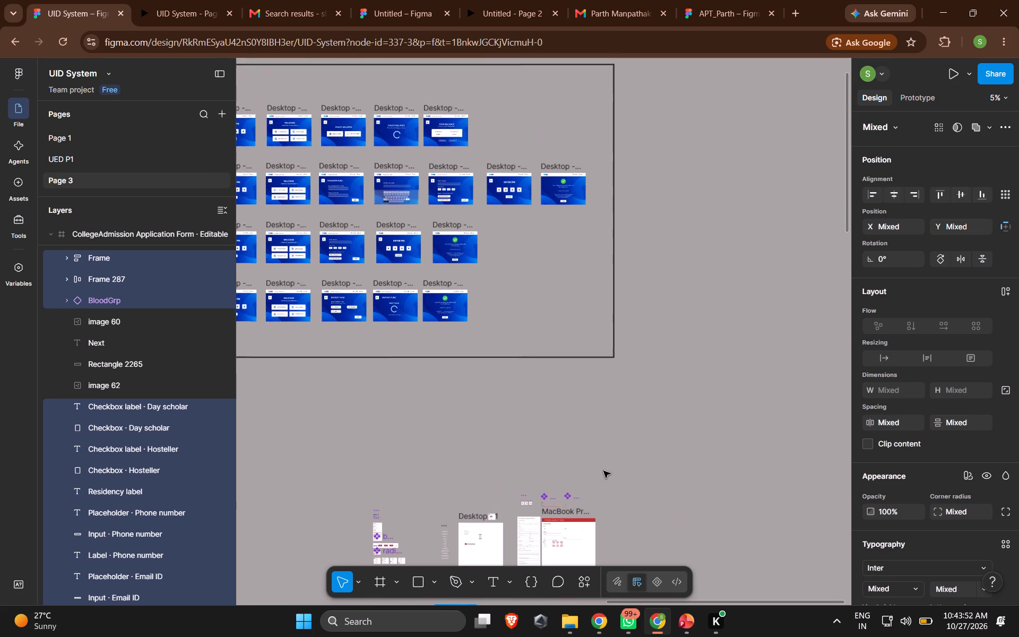
pyautogui.scroll(-1, 603, 471)
pyautogui.hscroll(1, 603, 471)
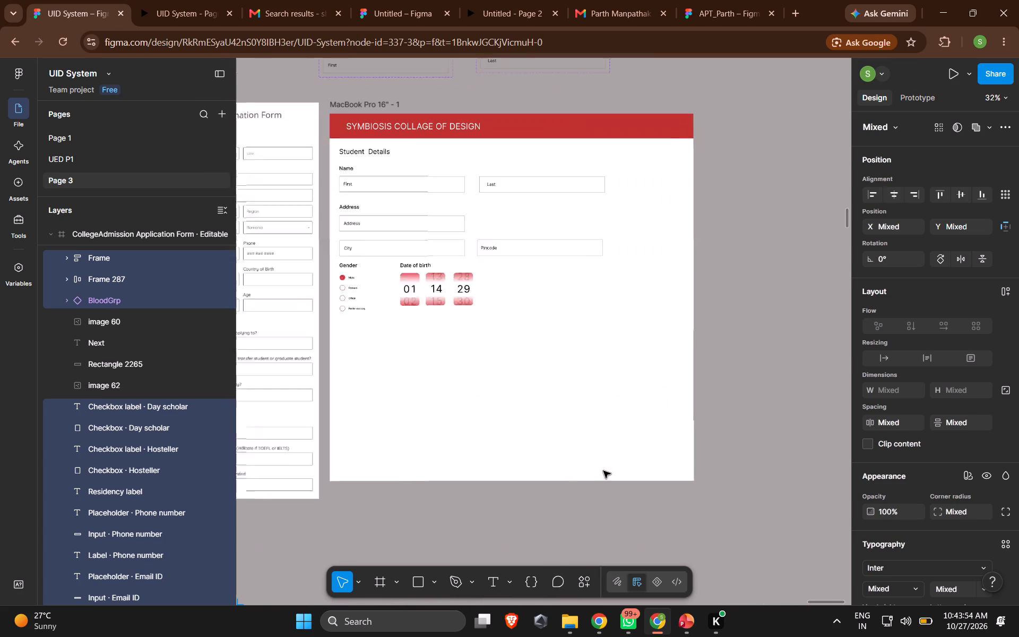
pyautogui.hscroll(1, 603, 471)
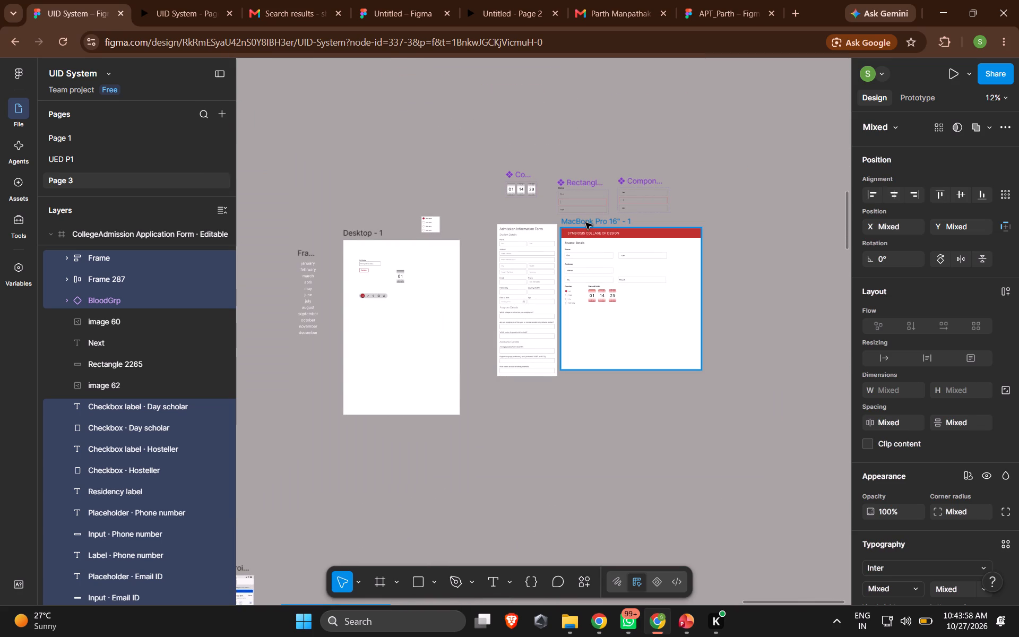
pyautogui.moveTo(588, 224); pyautogui.dragTo(591, 389)
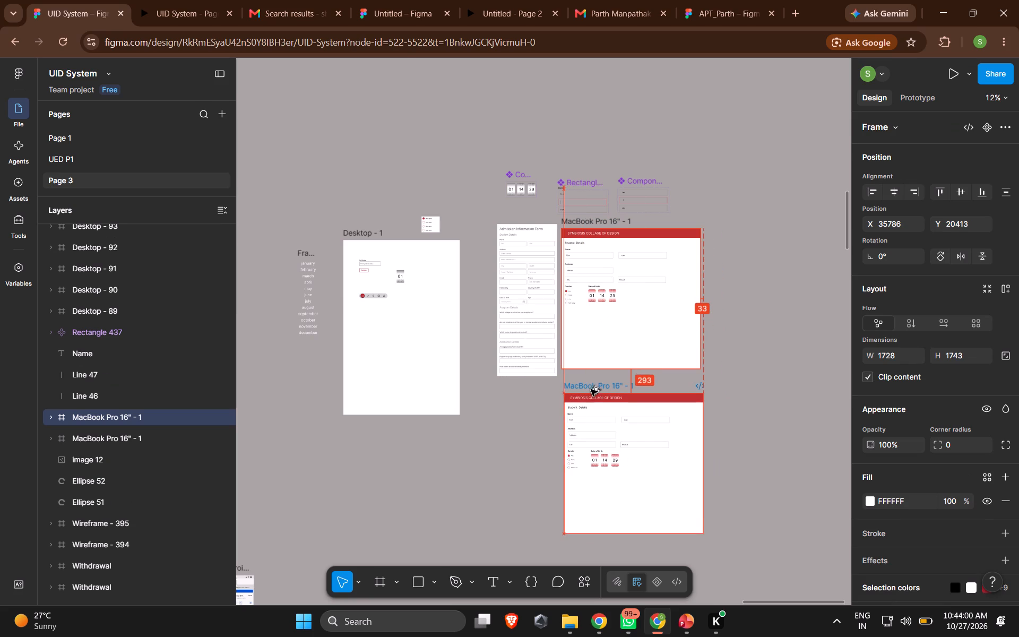
pyautogui.moveTo(591, 389); pyautogui.dragTo(591, 394)
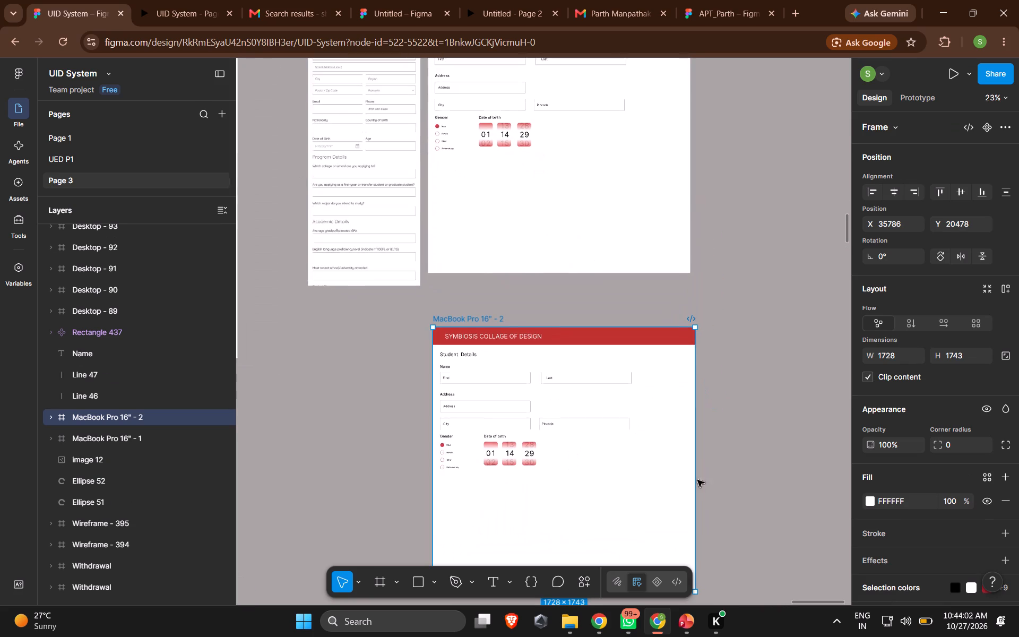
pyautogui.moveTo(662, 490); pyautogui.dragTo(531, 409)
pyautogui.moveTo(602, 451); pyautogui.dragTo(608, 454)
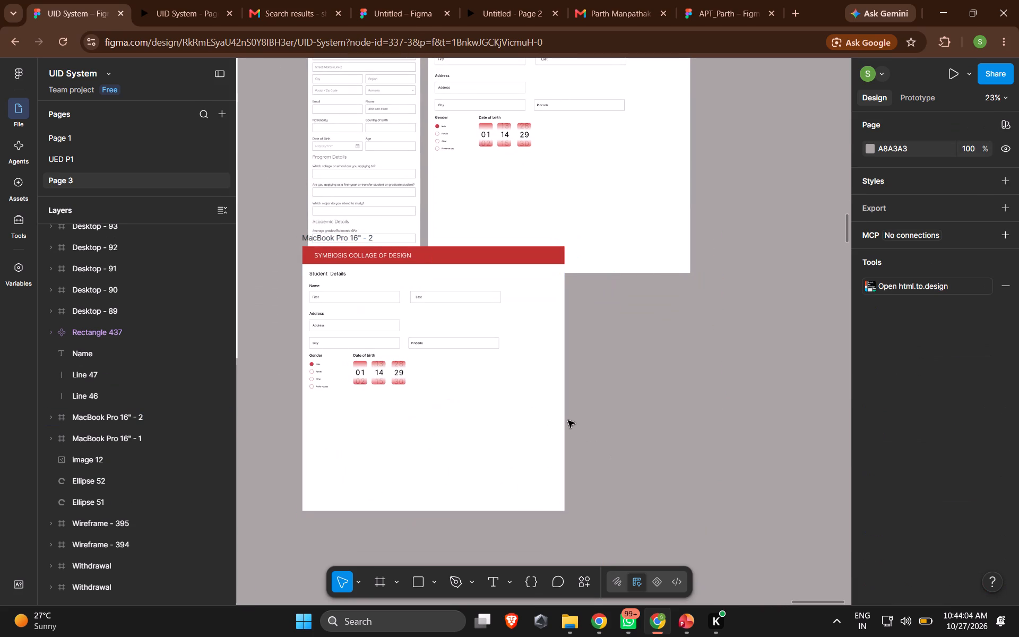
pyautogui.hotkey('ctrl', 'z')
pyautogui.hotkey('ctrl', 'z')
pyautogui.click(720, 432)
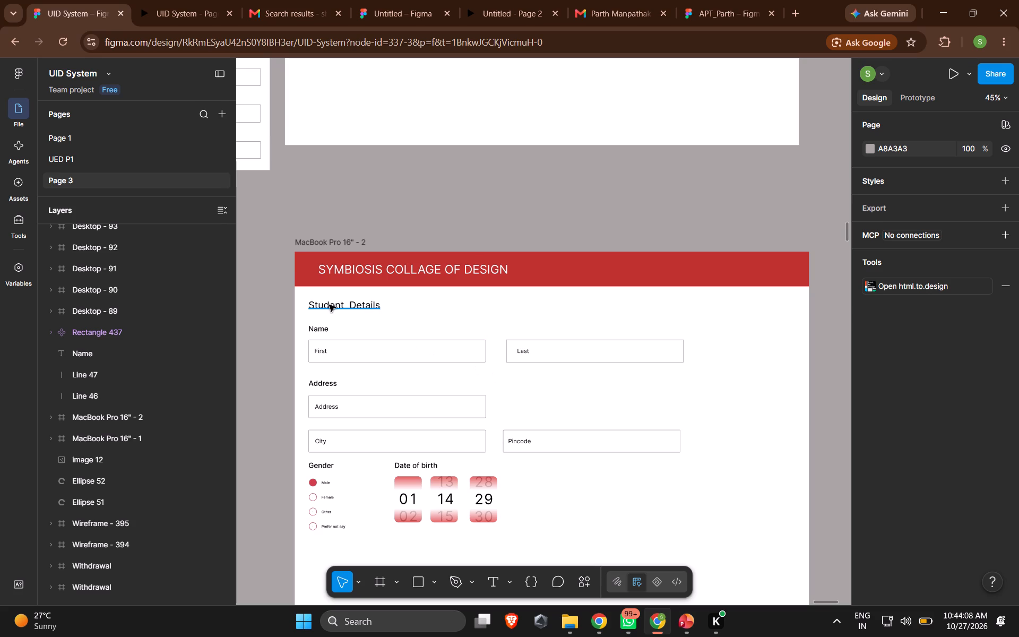
# Delete the Student Details heading and all form fields from the duplicated frame, keeping only the red header.
pyautogui.moveTo(300, 295); pyautogui.dragTo(490, 516)
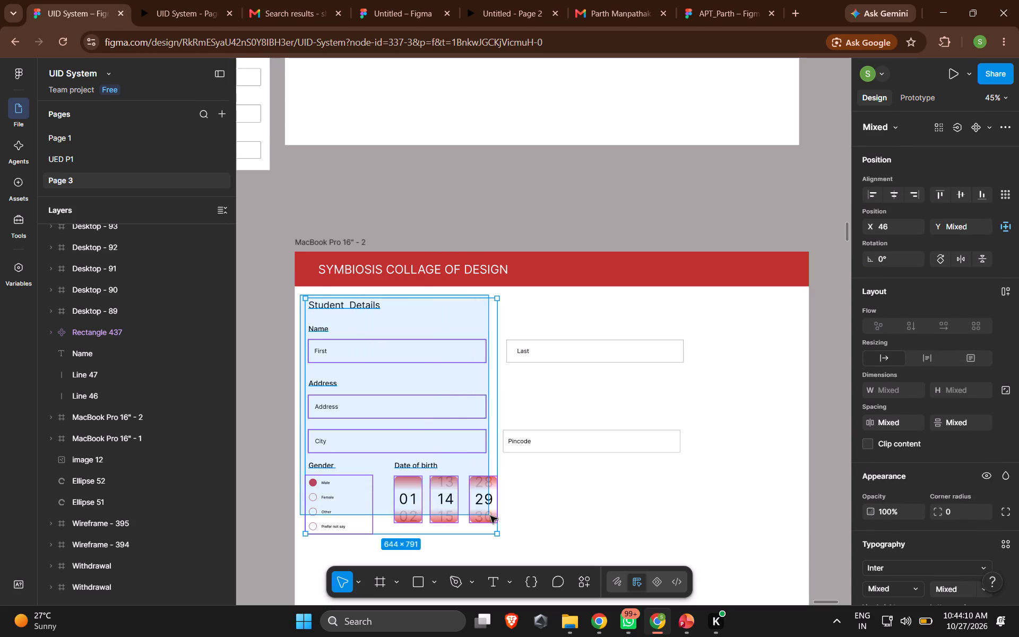
pyautogui.moveTo(490, 516); pyautogui.dragTo(536, 534)
pyautogui.press('BackSpace')
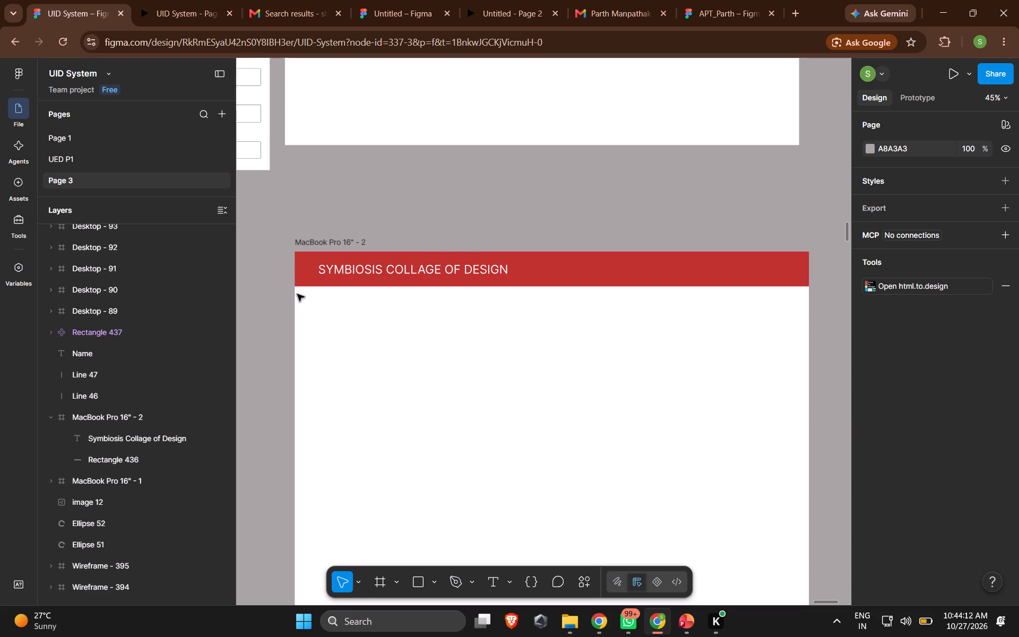
# Paste the copied admission fields into the MacBook Pro 16" - 2 frame and move them up beneath the red header.
pyautogui.click(331, 241)
pyautogui.hotkey('ctrl', 'v')
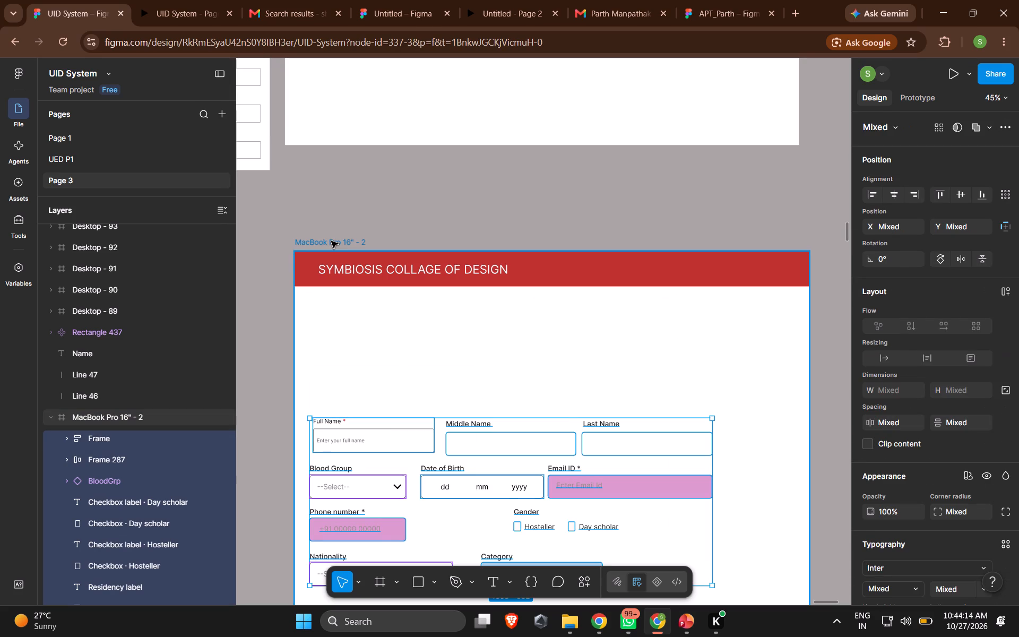
pyautogui.moveTo(479, 449); pyautogui.dragTo(480, 349)
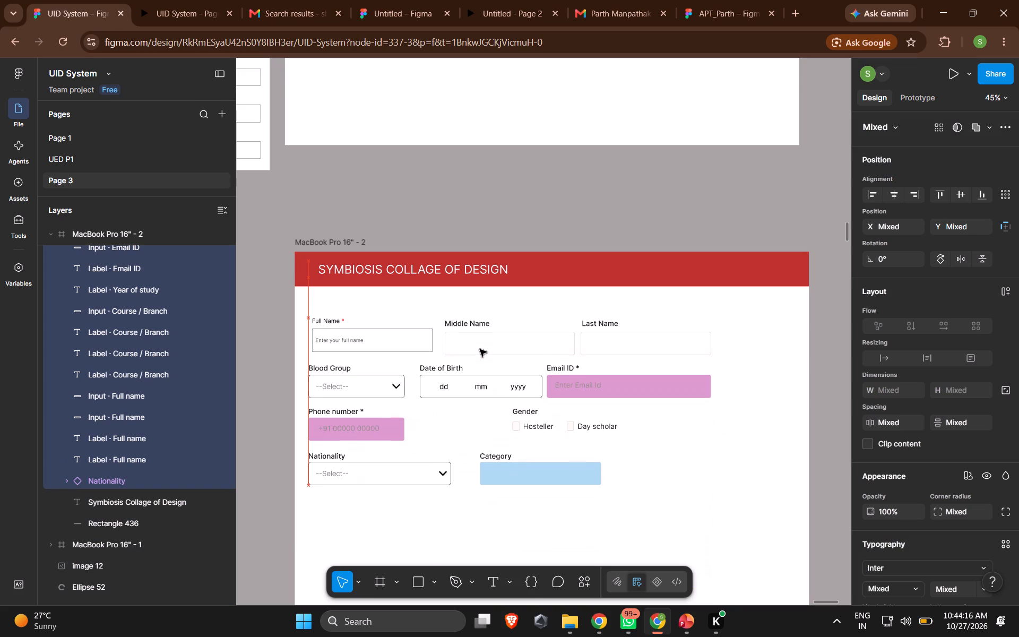
pyautogui.moveTo(480, 349); pyautogui.dragTo(474, 382)
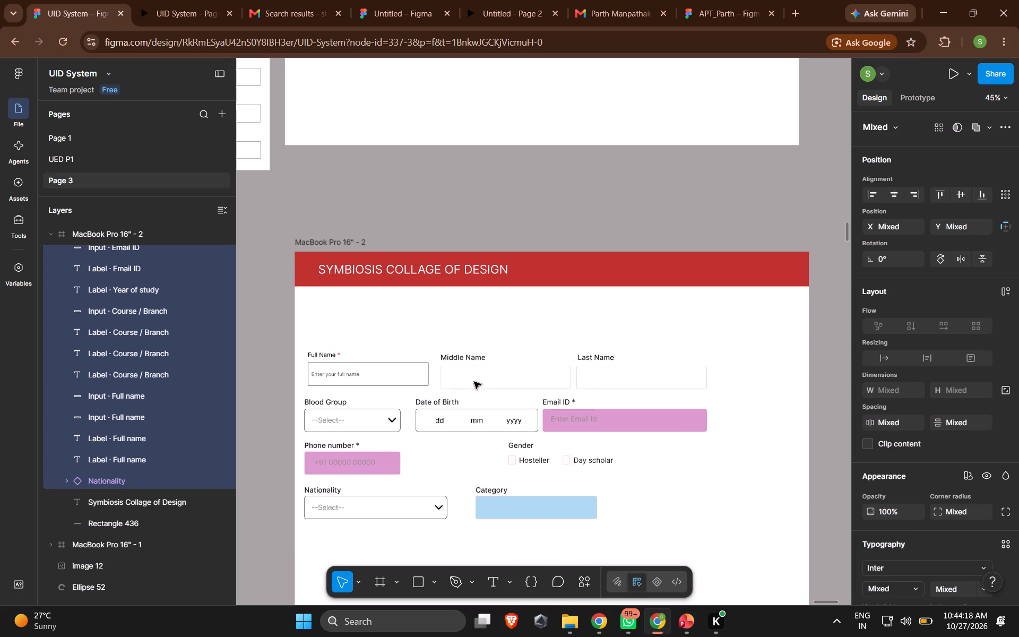
pyautogui.moveTo(474, 382); pyautogui.dragTo(478, 375)
pyautogui.click(240, 367)
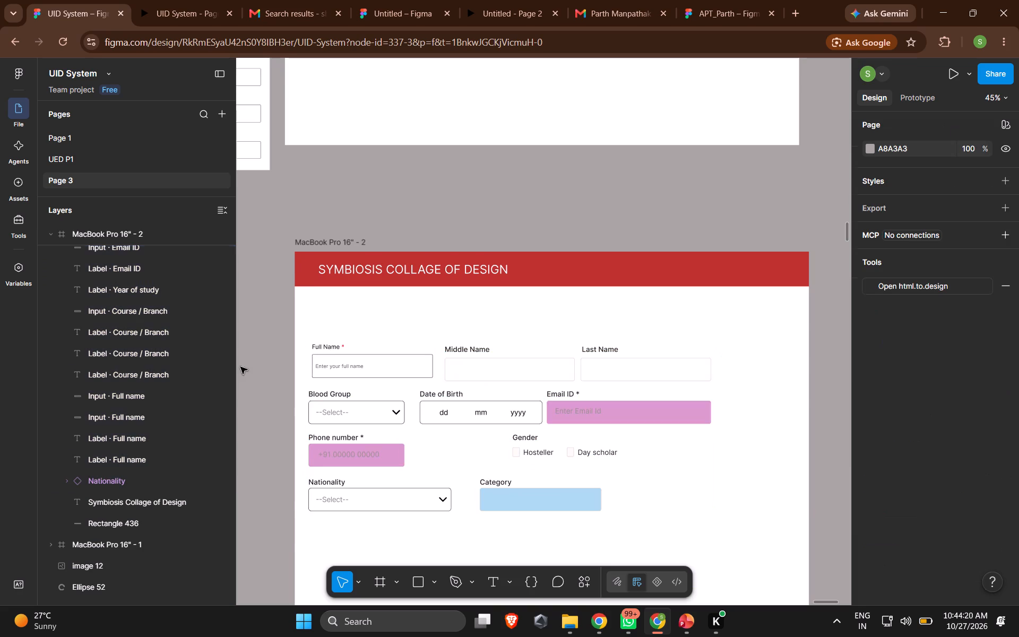
# Move the Middle Name and Last Name labels up slightly to line up with the Full Name label.
pyautogui.hscroll(-1, 450, 383)
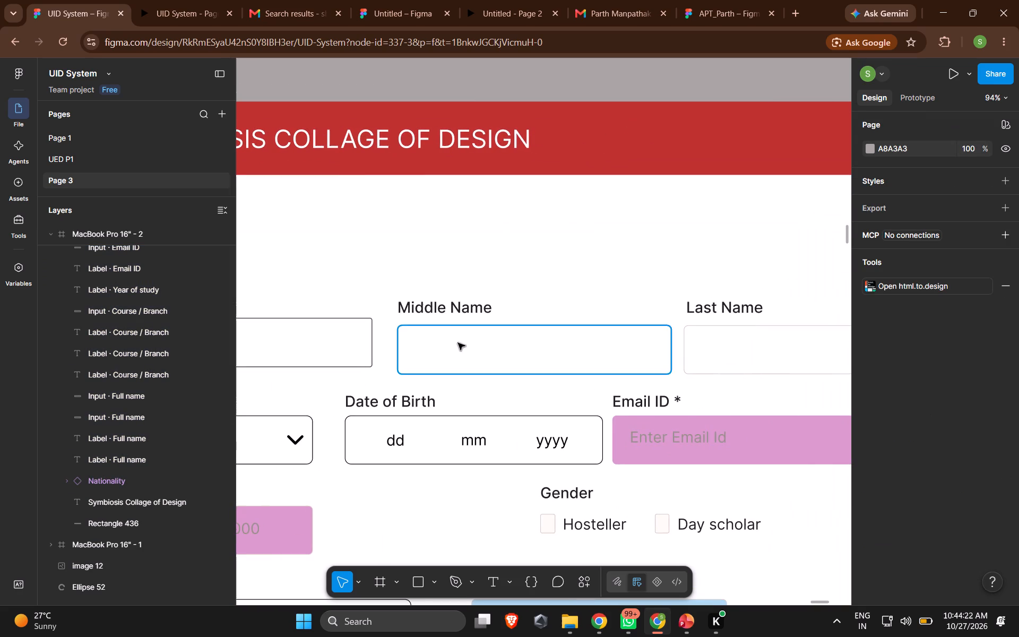
pyautogui.click(448, 314)
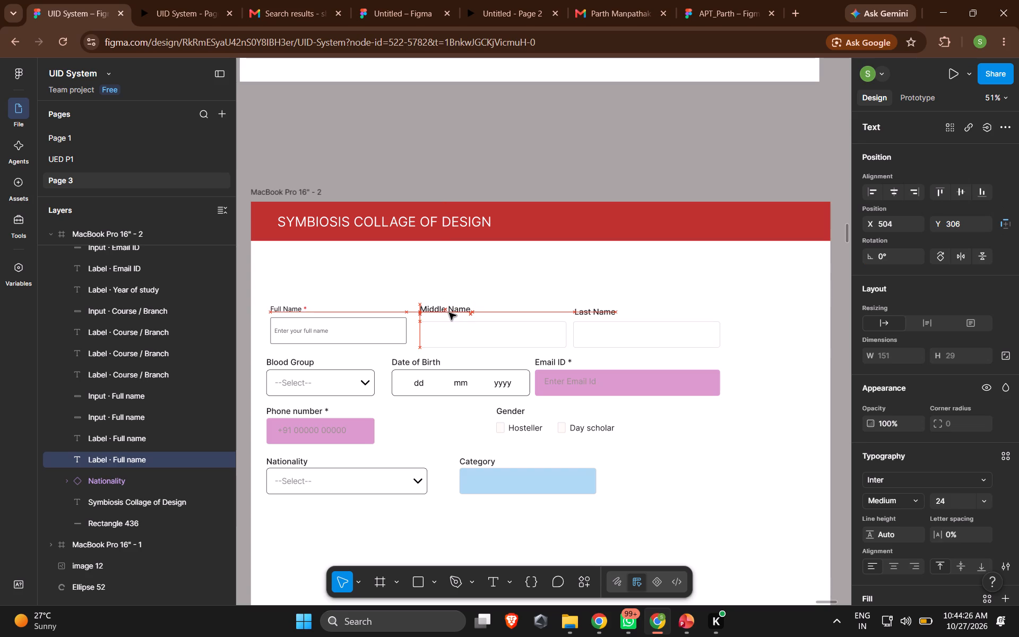
pyautogui.click(590, 315)
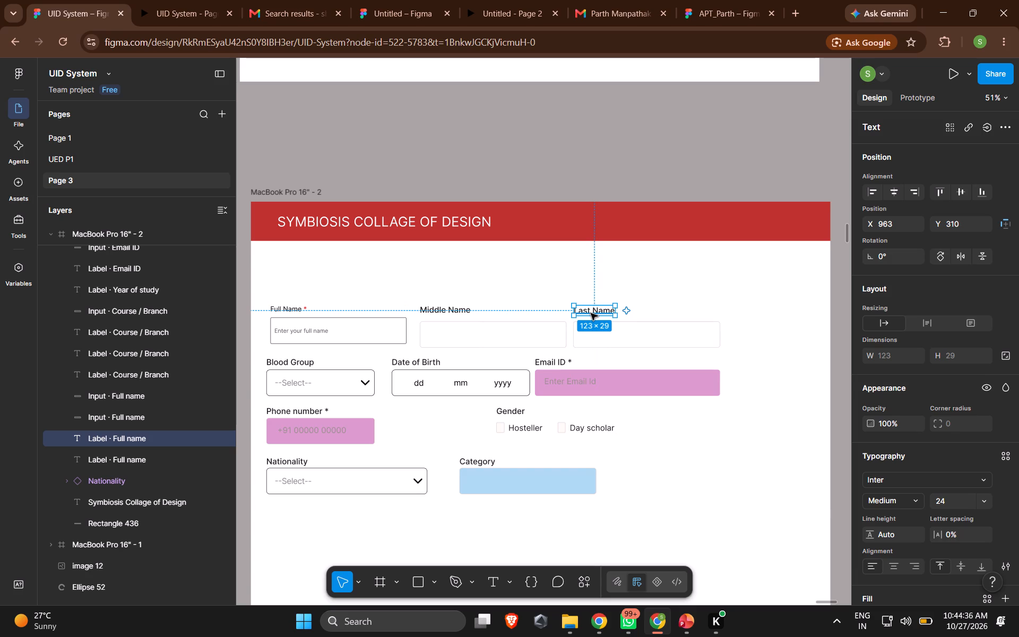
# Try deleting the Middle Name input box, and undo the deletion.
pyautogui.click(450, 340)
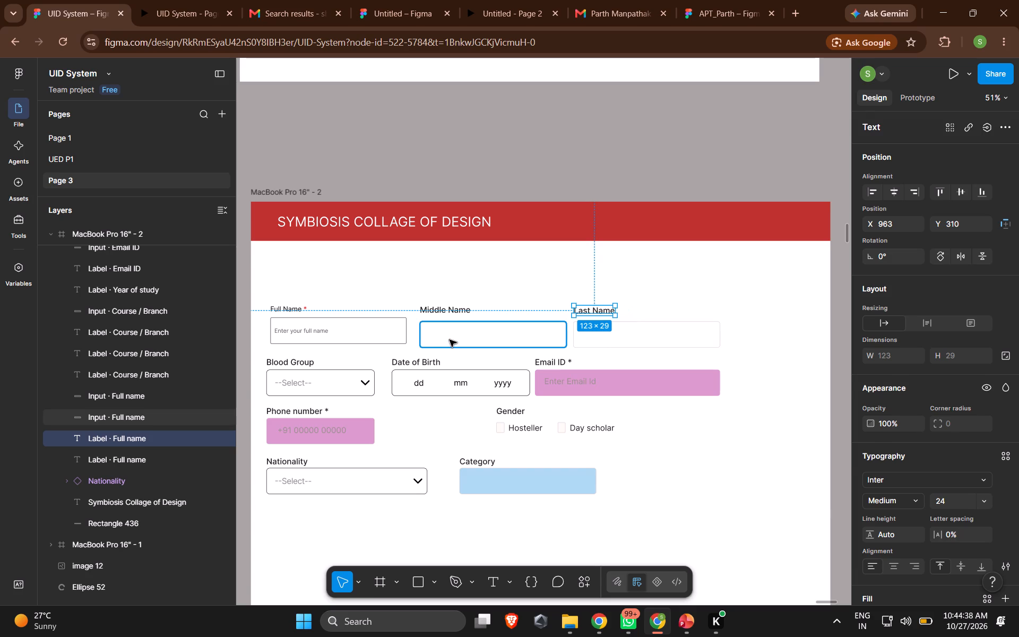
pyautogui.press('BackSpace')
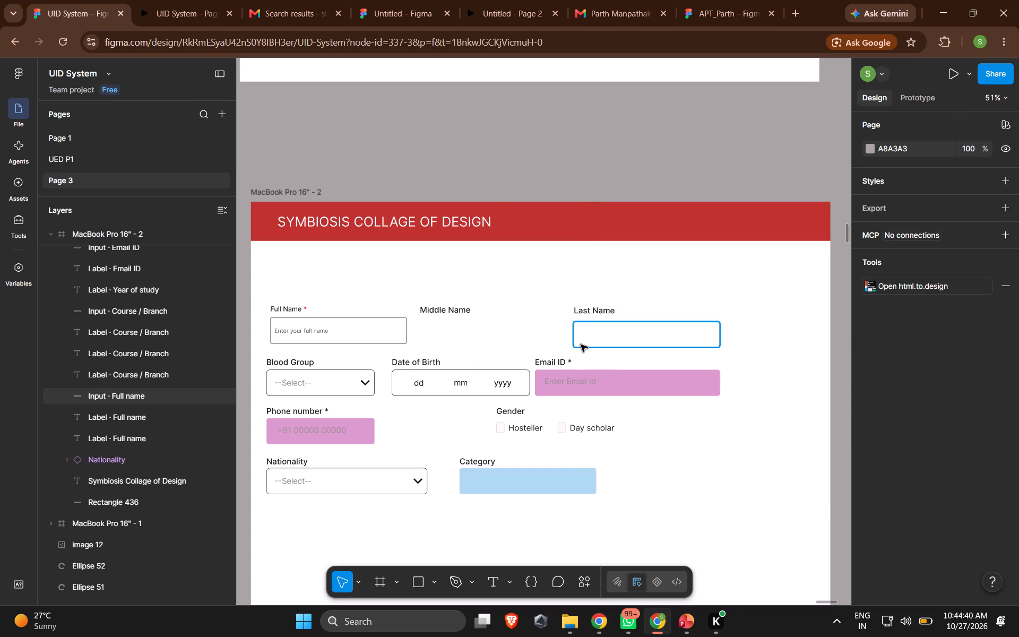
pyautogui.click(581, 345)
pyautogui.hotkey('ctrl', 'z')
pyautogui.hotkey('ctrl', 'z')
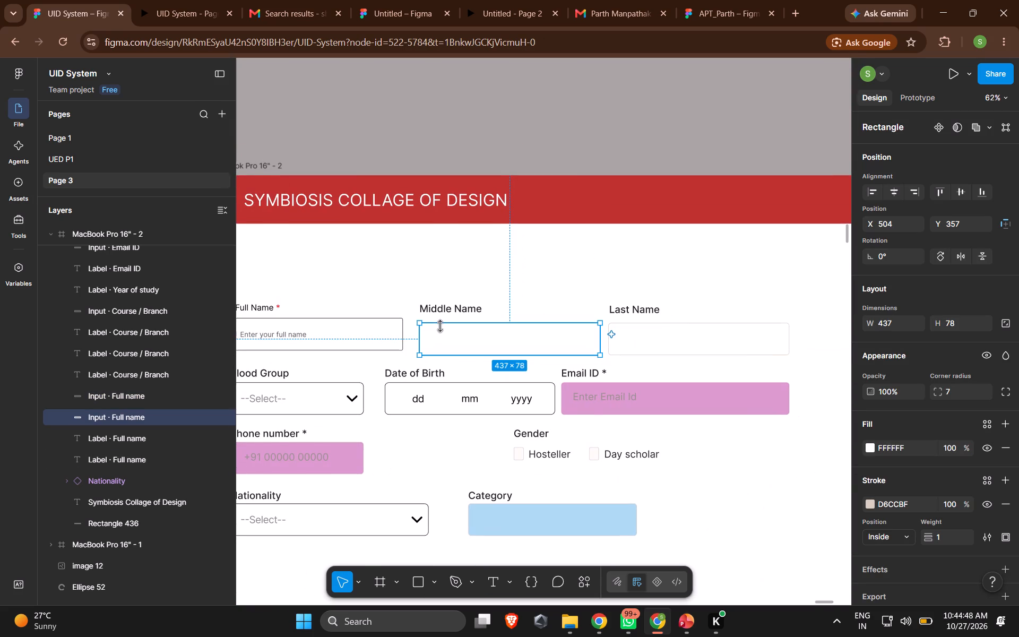
# Align the Middle Name and Last Name input boxes with the Full Name box in one row, spaced about 30 apart.
pyautogui.click(441, 326)
pyautogui.moveTo(438, 342); pyautogui.dragTo(434, 339)
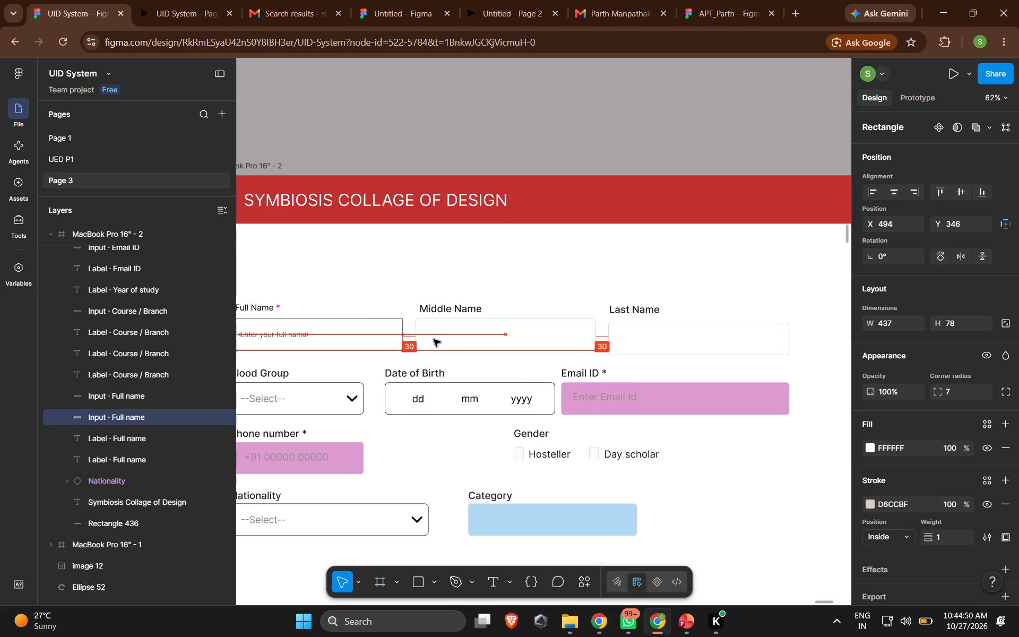
pyautogui.moveTo(434, 339); pyautogui.dragTo(434, 337)
pyautogui.moveTo(640, 332); pyautogui.dragTo(640, 328)
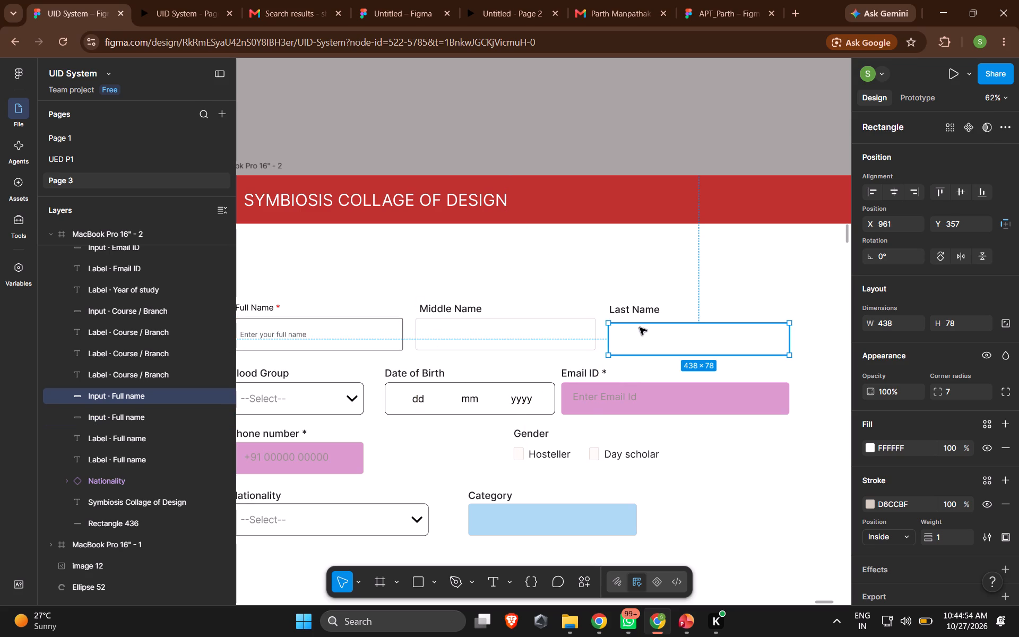
pyautogui.moveTo(640, 328); pyautogui.dragTo(640, 326)
pyautogui.click(619, 269)
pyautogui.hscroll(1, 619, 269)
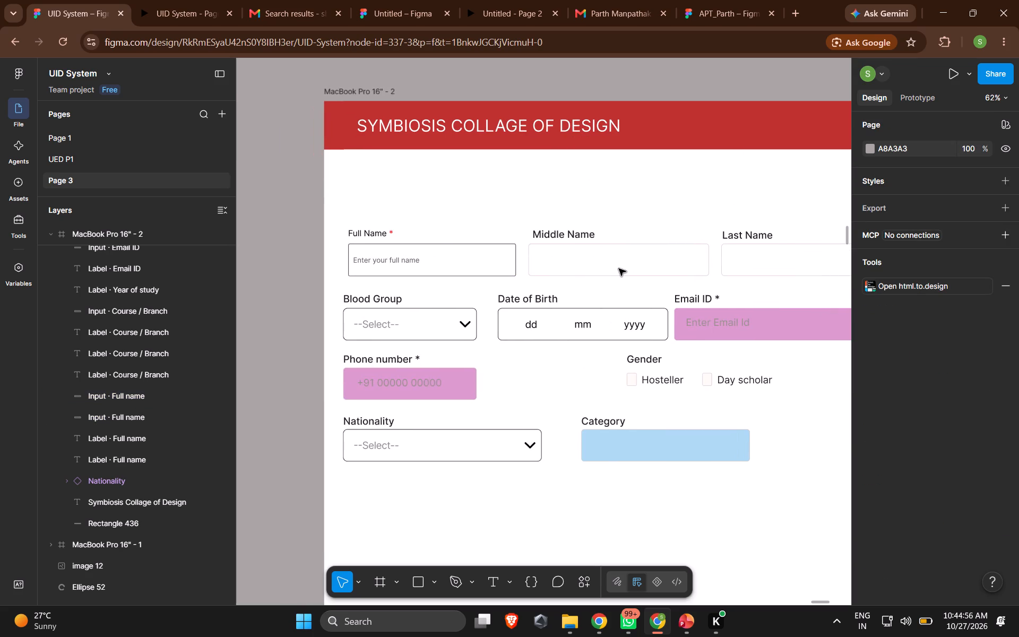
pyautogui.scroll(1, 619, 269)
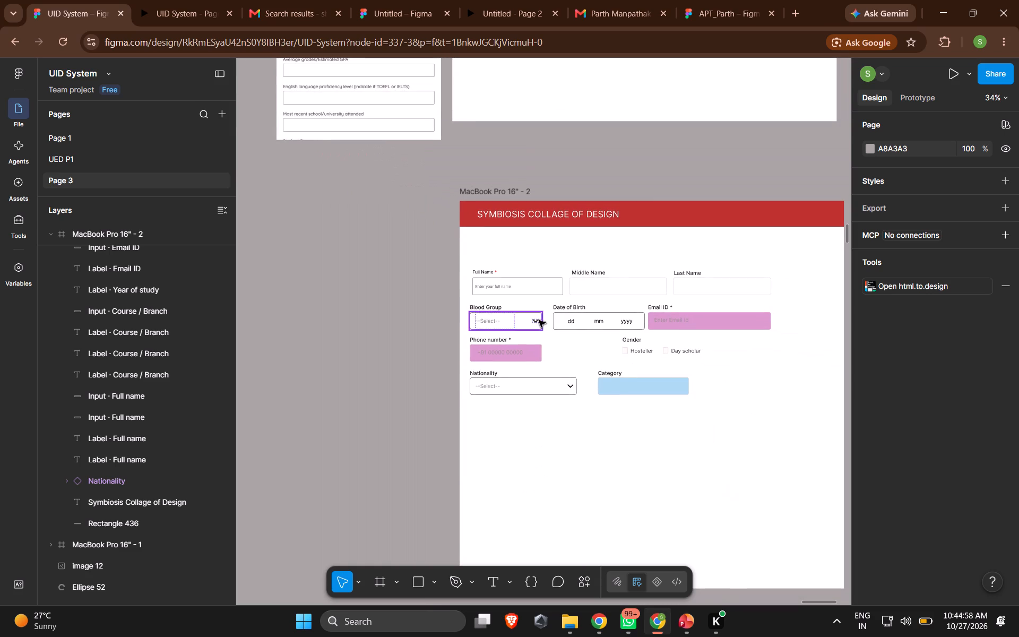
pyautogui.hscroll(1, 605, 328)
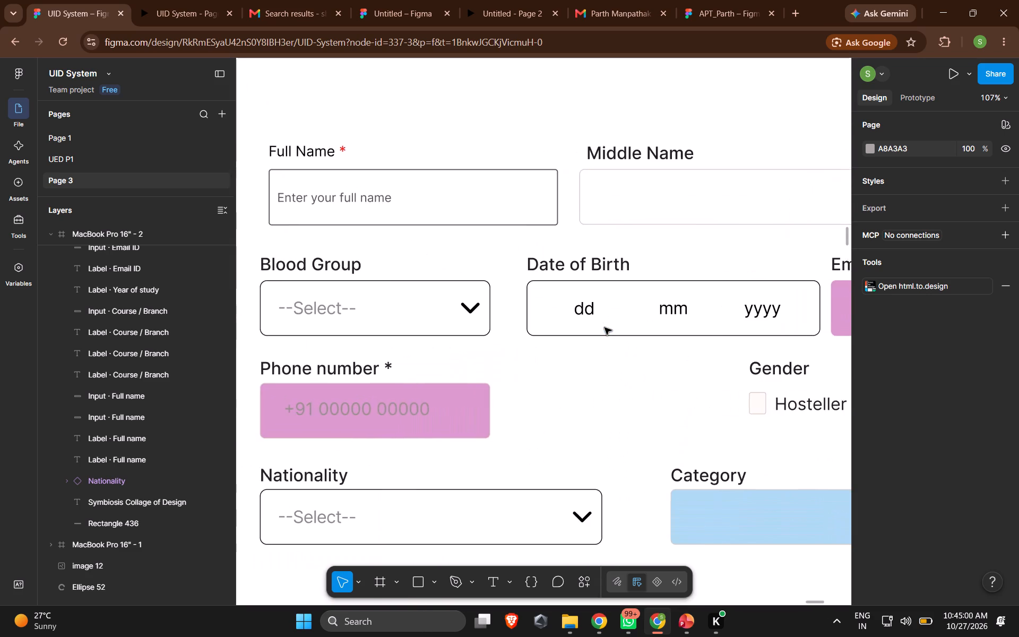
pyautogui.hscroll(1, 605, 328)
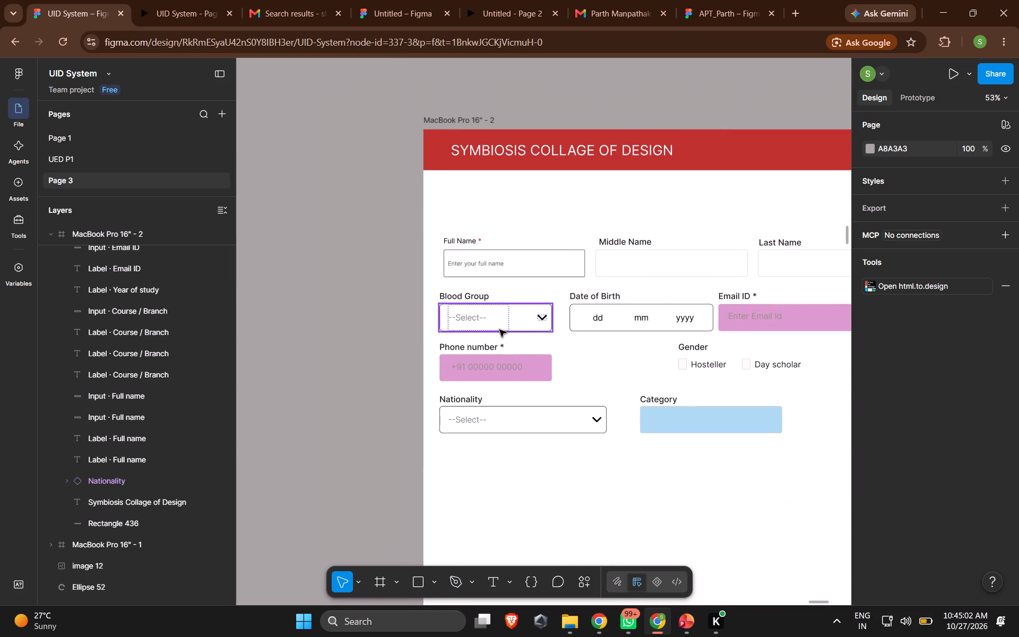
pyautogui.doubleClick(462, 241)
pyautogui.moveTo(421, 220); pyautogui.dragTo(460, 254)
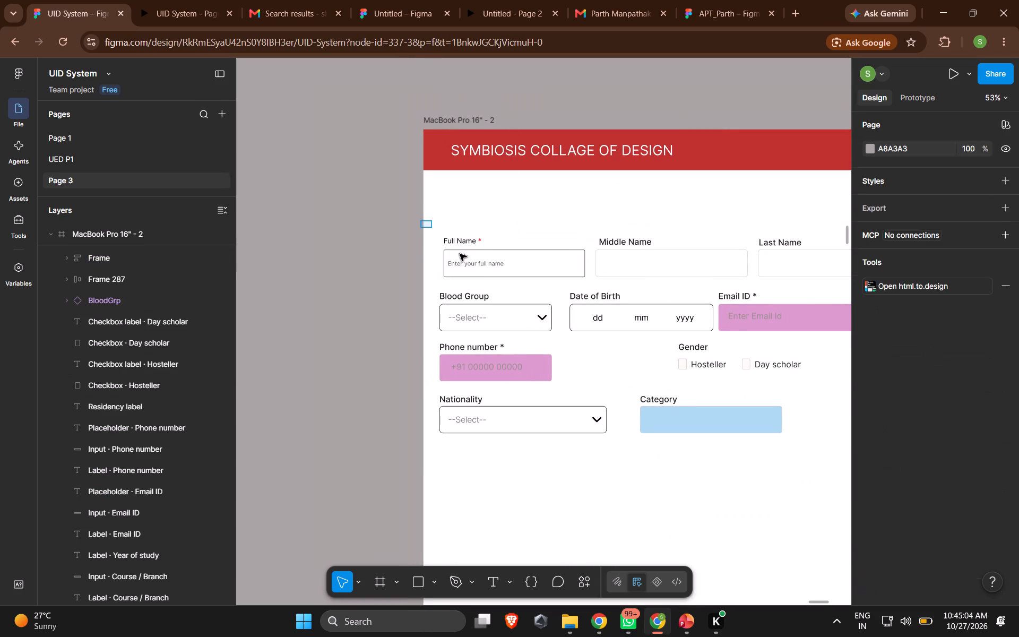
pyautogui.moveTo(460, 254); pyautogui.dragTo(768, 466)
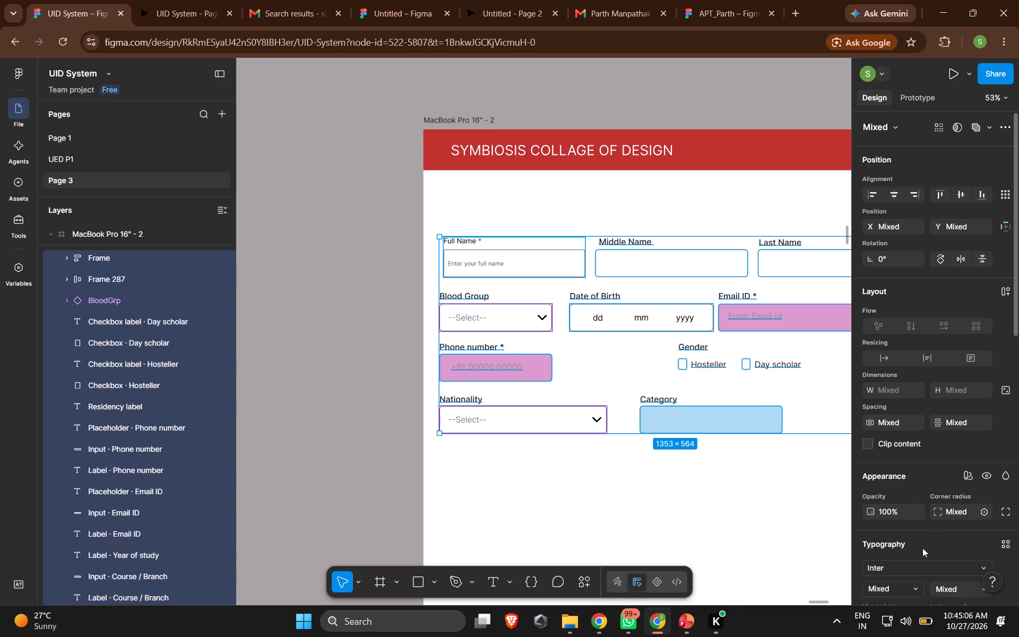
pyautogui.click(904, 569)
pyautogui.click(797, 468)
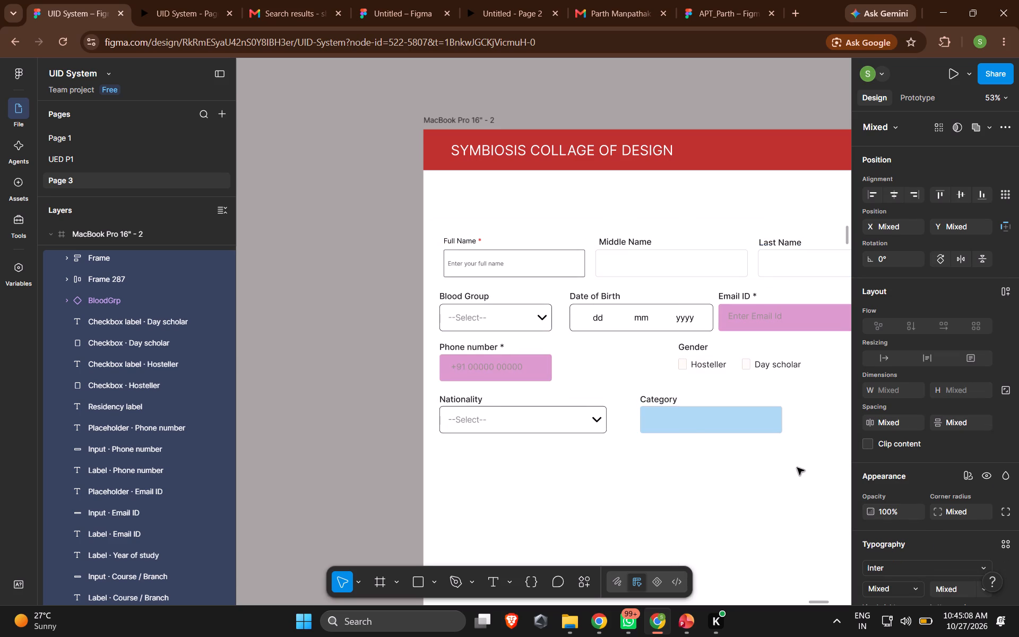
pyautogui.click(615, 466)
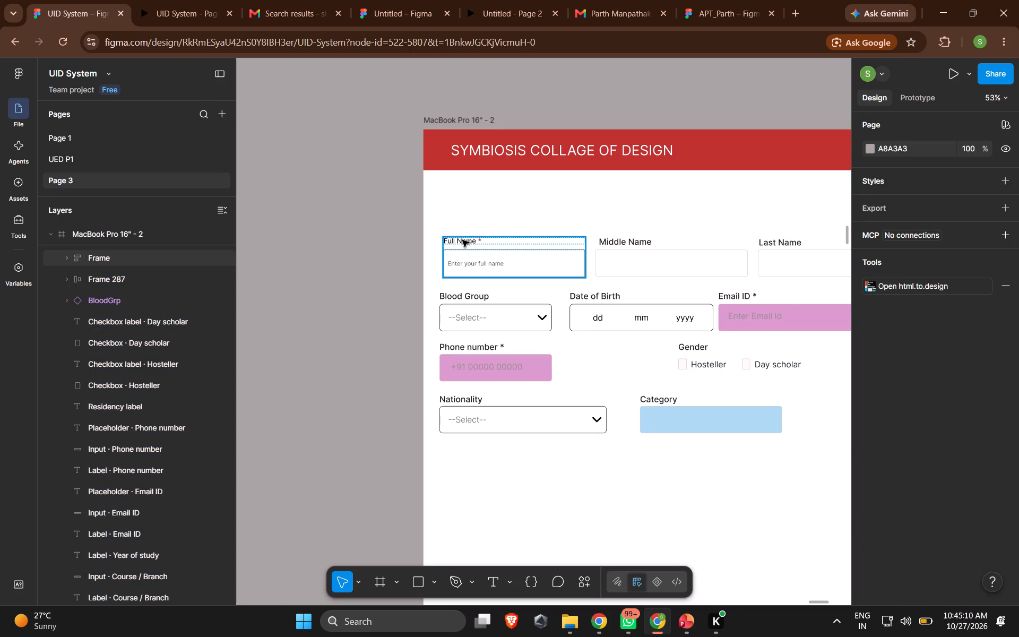
# Set the font weight of the Full Name label to Medium.
pyautogui.tripleClick(460, 240)
pyautogui.click(460, 240)
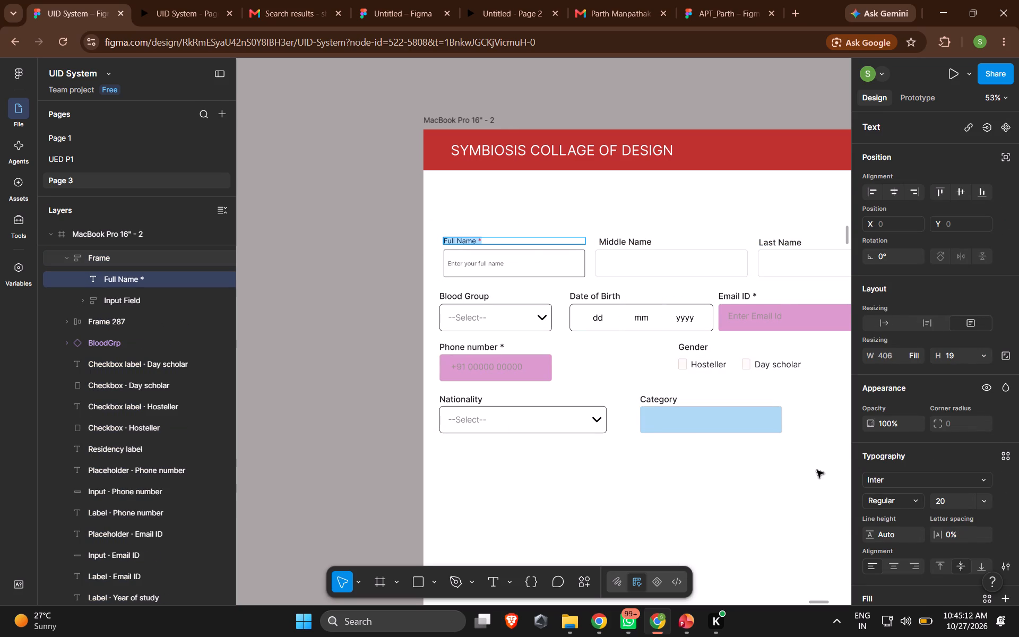
pyautogui.click(890, 501)
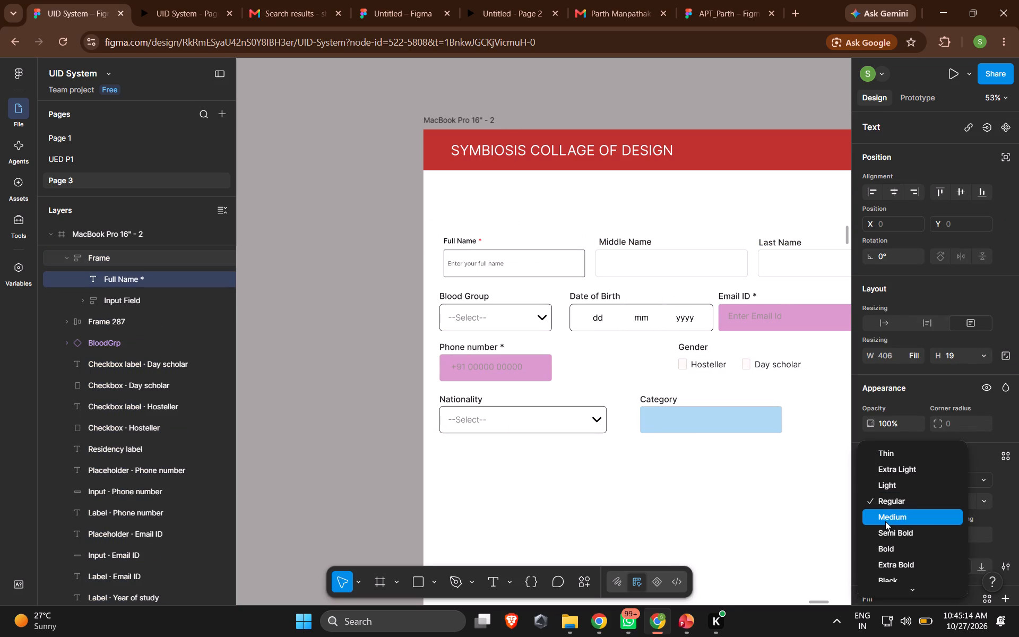
pyautogui.click(885, 521)
pyautogui.moveTo(454, 226); pyautogui.dragTo(516, 268)
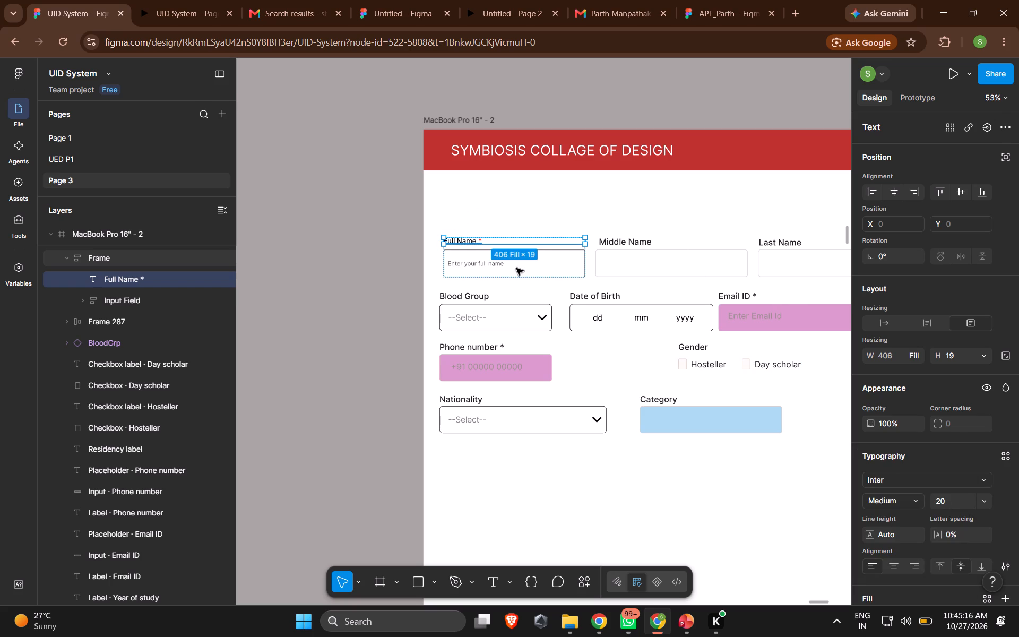
pyautogui.moveTo(516, 268); pyautogui.dragTo(683, 400)
# Set the font size of the Full Name label to 24 to match the Middle Name label.
pyautogui.click(607, 244)
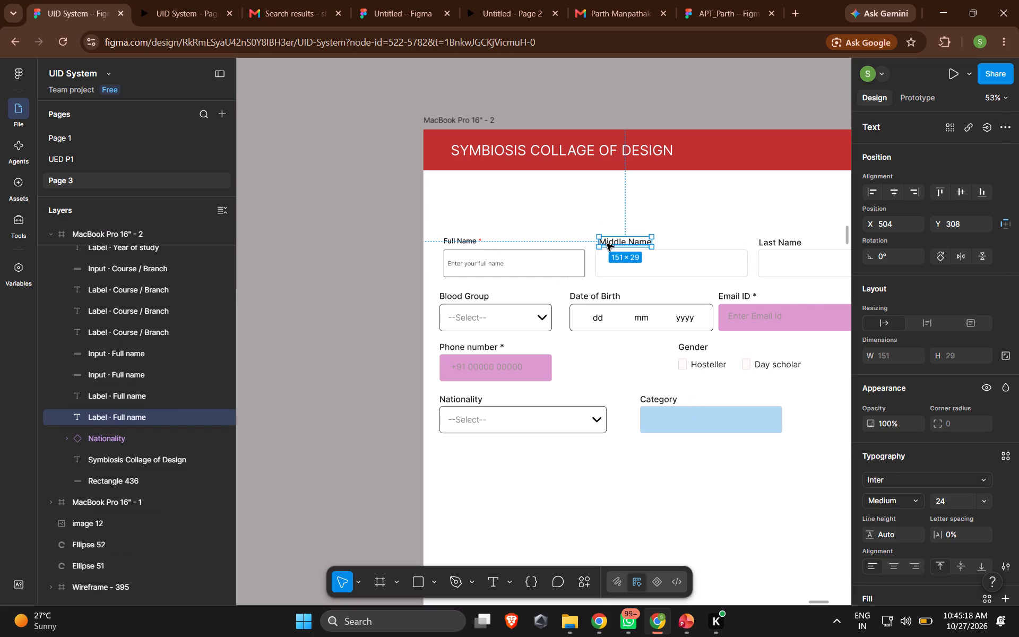
pyautogui.doubleClick(463, 238)
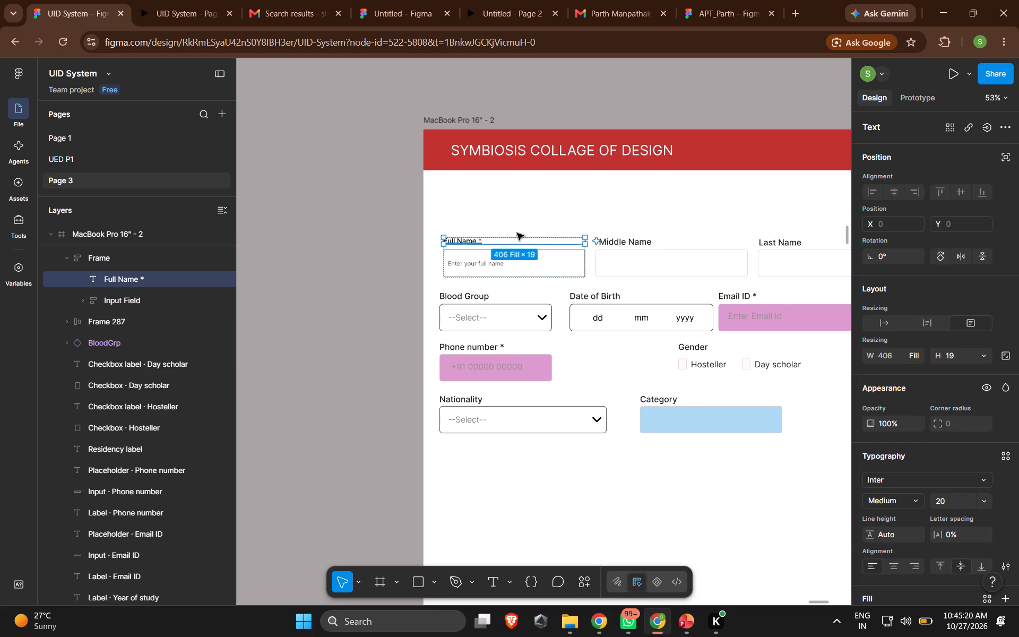
pyautogui.click(980, 509)
pyautogui.click(982, 505)
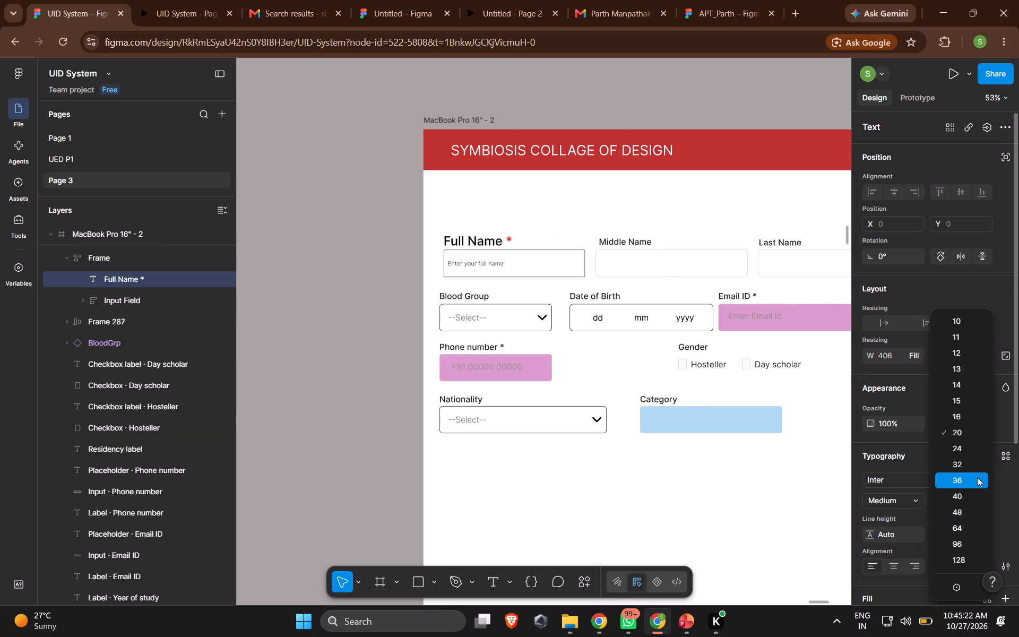
pyautogui.click(971, 447)
pyautogui.click(780, 500)
# Change the pink fill of the Phone number input box to white FFFFFF.
pyautogui.hscroll(-1, 780, 500)
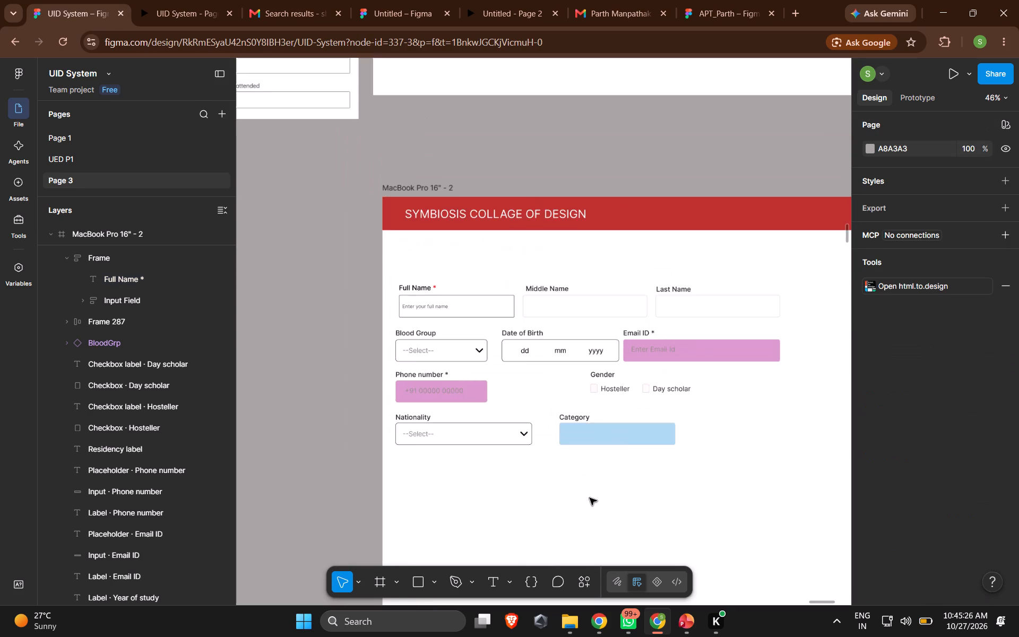
pyautogui.click(700, 366)
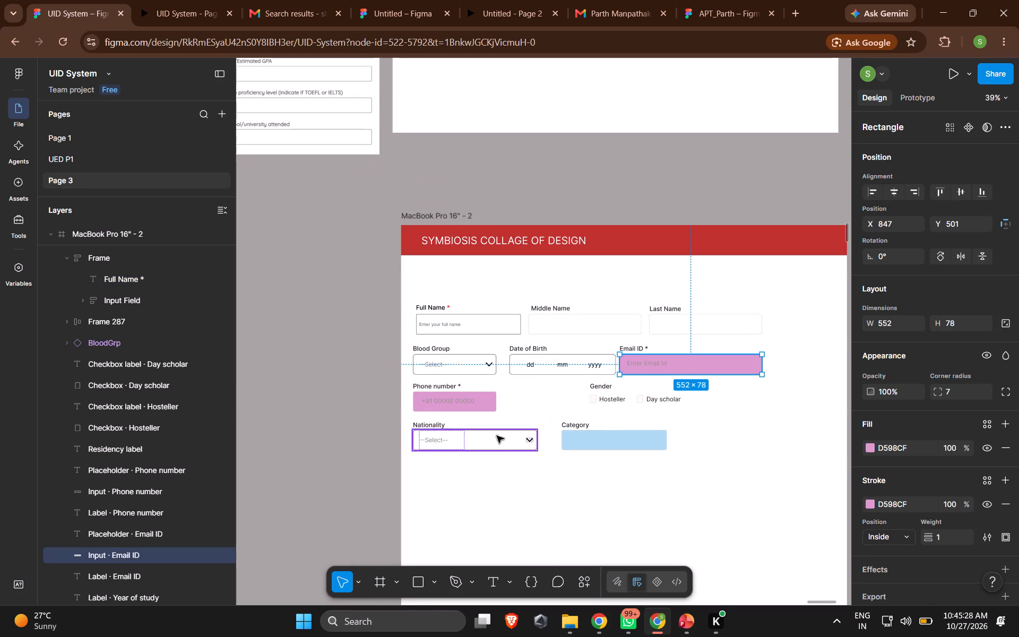
pyautogui.keyDown('shift'); pyautogui.rightClick(483, 400); pyautogui.keyUp('shift')
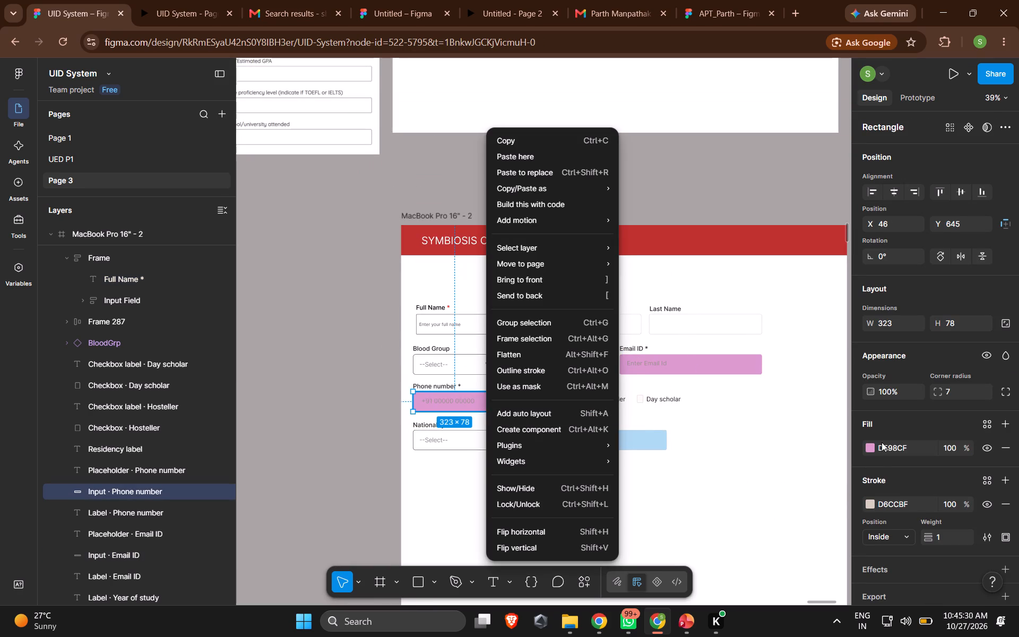
pyautogui.click(867, 444)
pyautogui.click(872, 446)
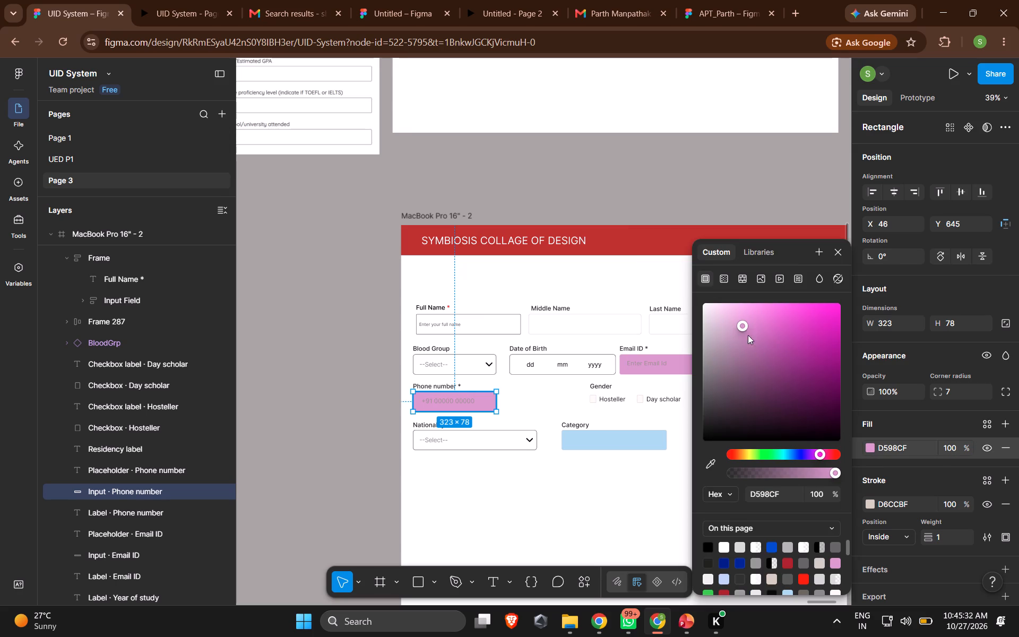
pyautogui.moveTo(741, 325); pyautogui.dragTo(687, 299, button='right')
pyautogui.moveTo(706, 309); pyautogui.dragTo(686, 291)
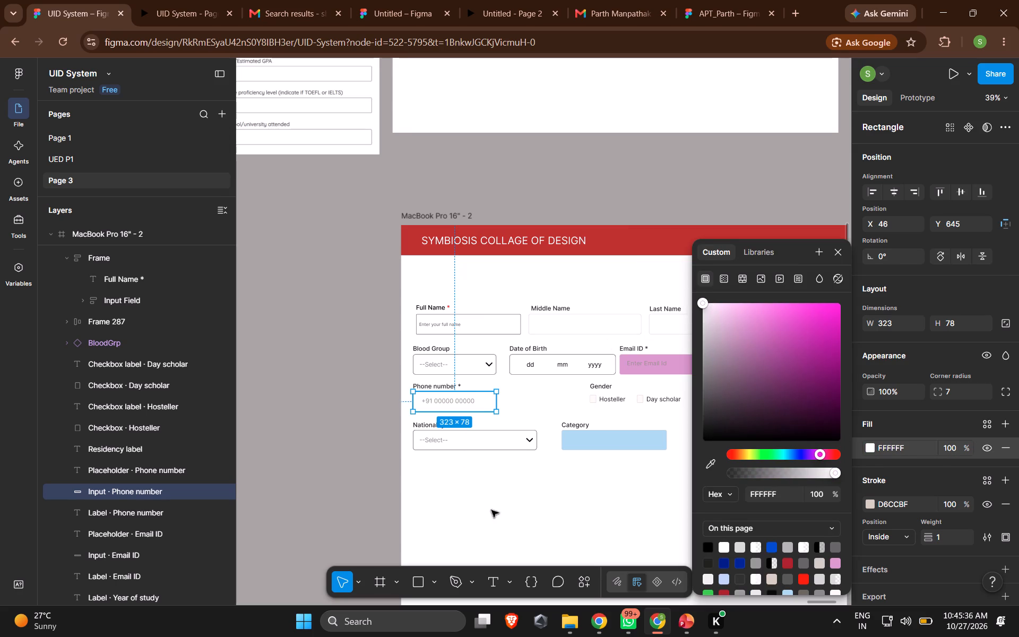
pyautogui.click(502, 530)
# Change the pink fill of the Email ID input box to white FFFFFF.
pyautogui.click(694, 365)
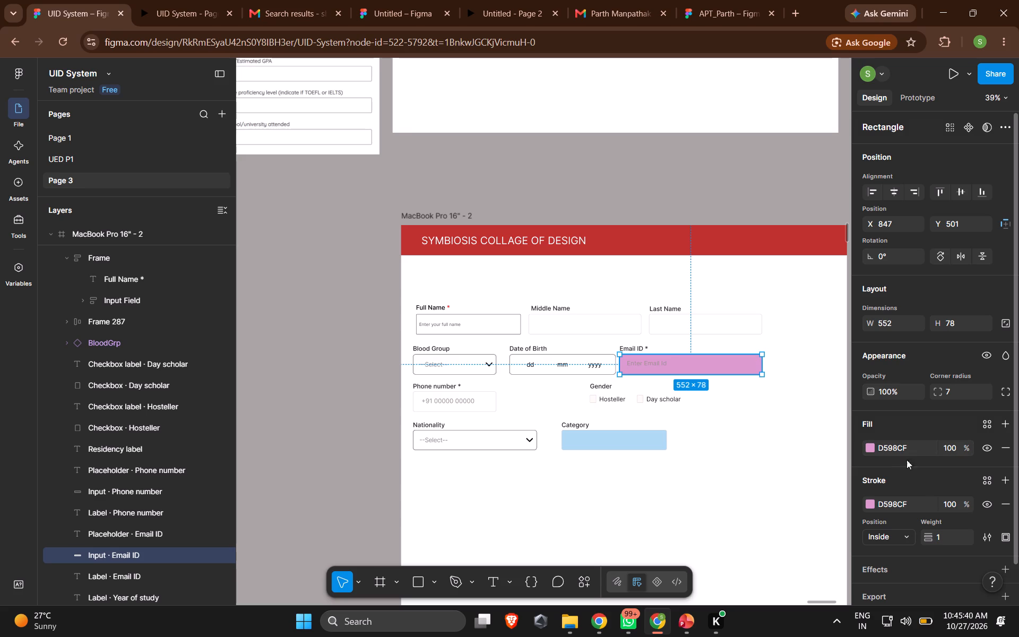
pyautogui.click(873, 446)
pyautogui.moveTo(742, 324); pyautogui.dragTo(649, 287)
pyautogui.click(367, 373)
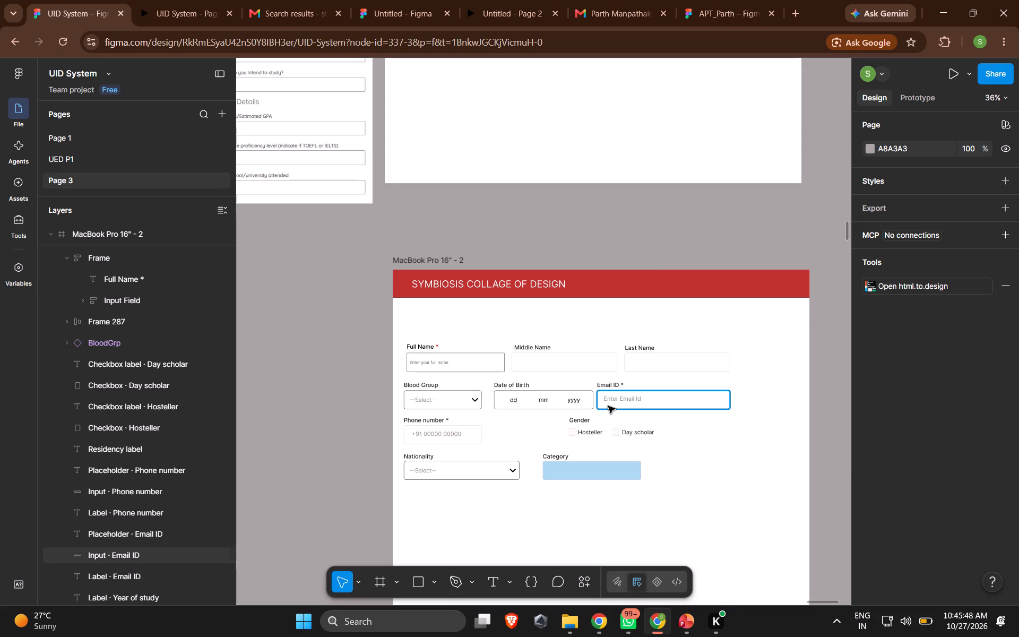
# Select the Email ID and Phone number input boxes together and recolour their pink D598CF stroke to near-black.
pyautogui.click(608, 406)
pyautogui.keyDown('shift'); pyautogui.click(475, 440); pyautogui.keyUp('shift')
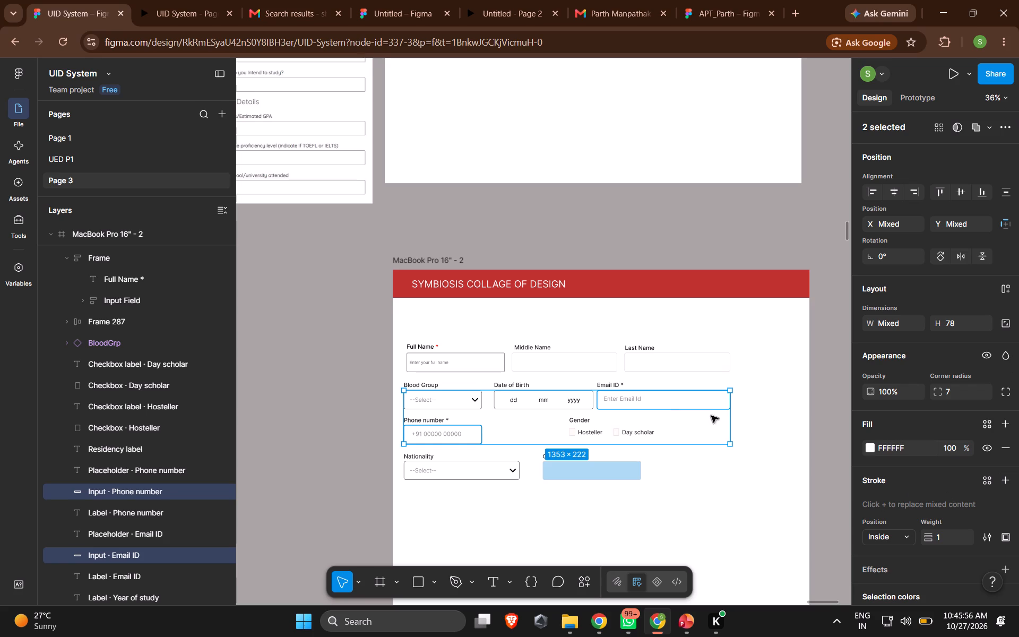
pyautogui.click(759, 408)
pyautogui.click(700, 408)
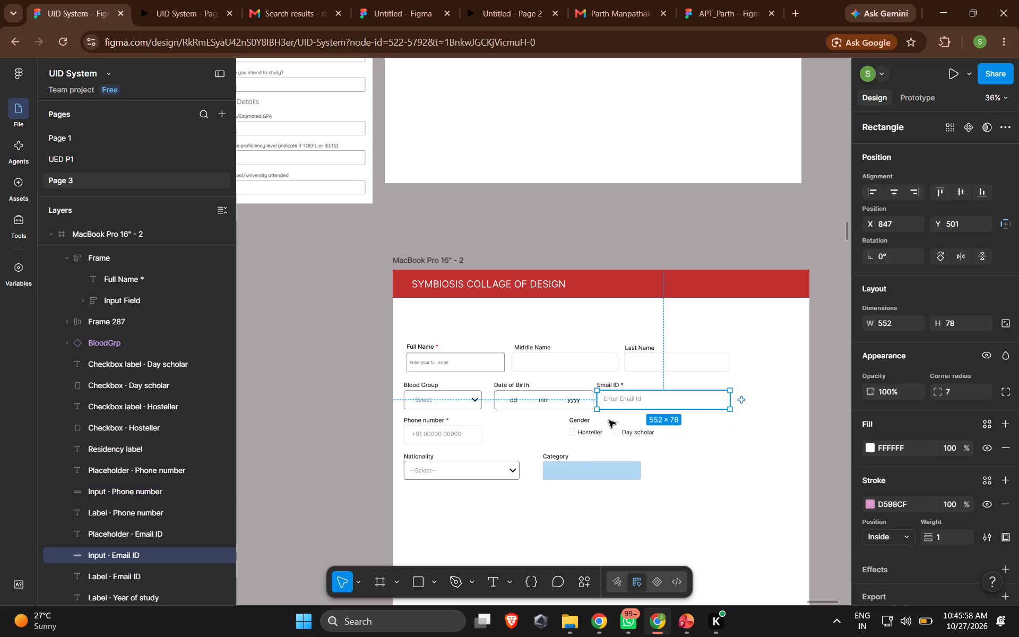
pyautogui.keyDown('shift'); pyautogui.click(477, 431); pyautogui.keyUp('shift')
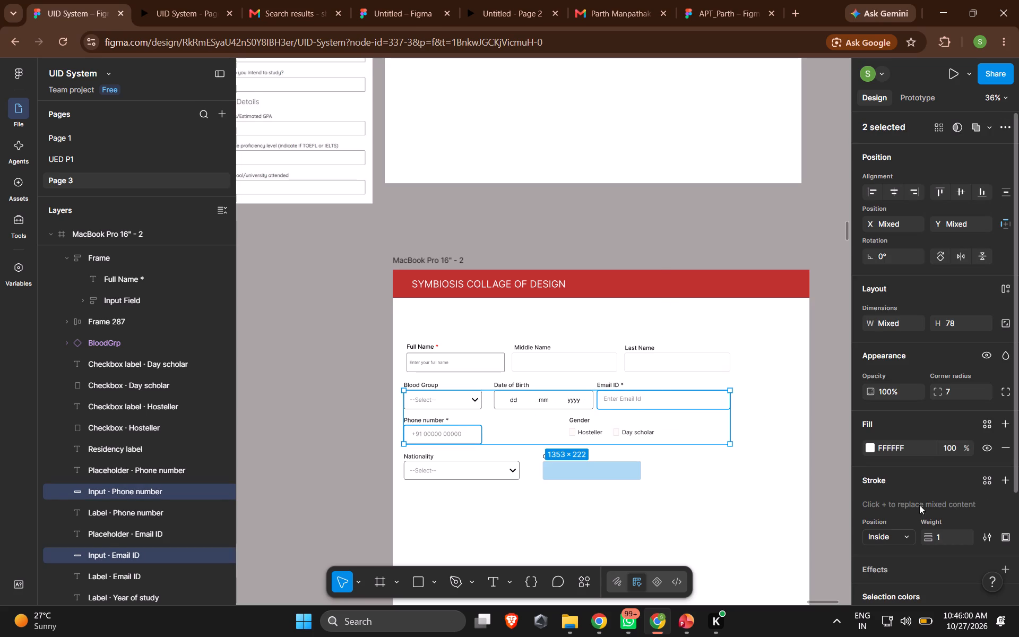
pyautogui.click(879, 483)
pyautogui.scroll(-2, 894, 527)
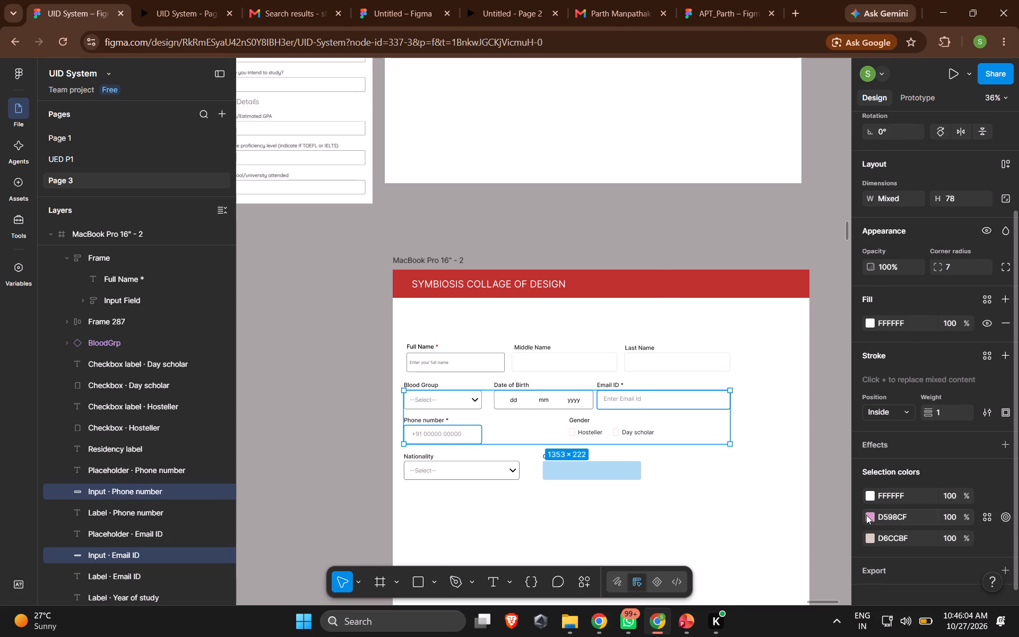
pyautogui.click(866, 515)
pyautogui.moveTo(742, 324); pyautogui.dragTo(684, 427)
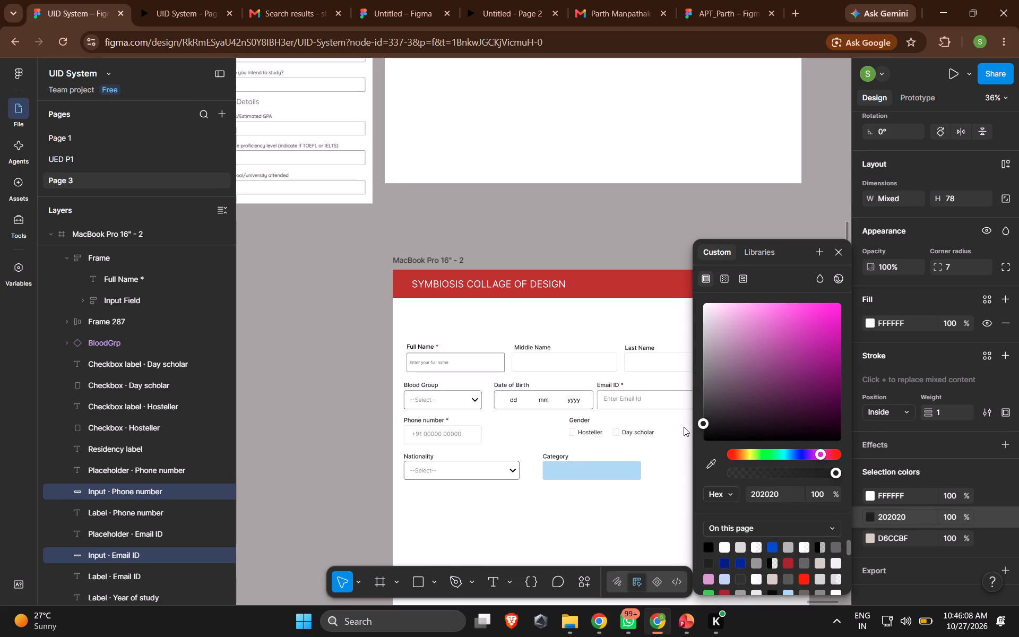
pyautogui.moveTo(684, 427); pyautogui.dragTo(678, 498)
pyautogui.click(595, 537)
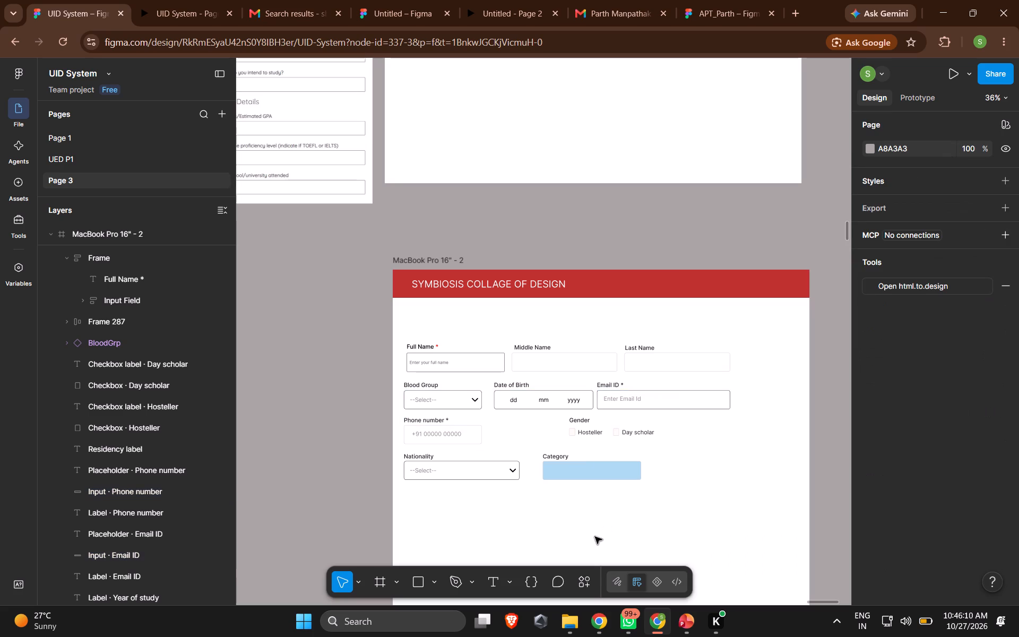
# Set the stroke of the Phone number input box to dark grey 31302F.
pyautogui.rightClick(403, 382)
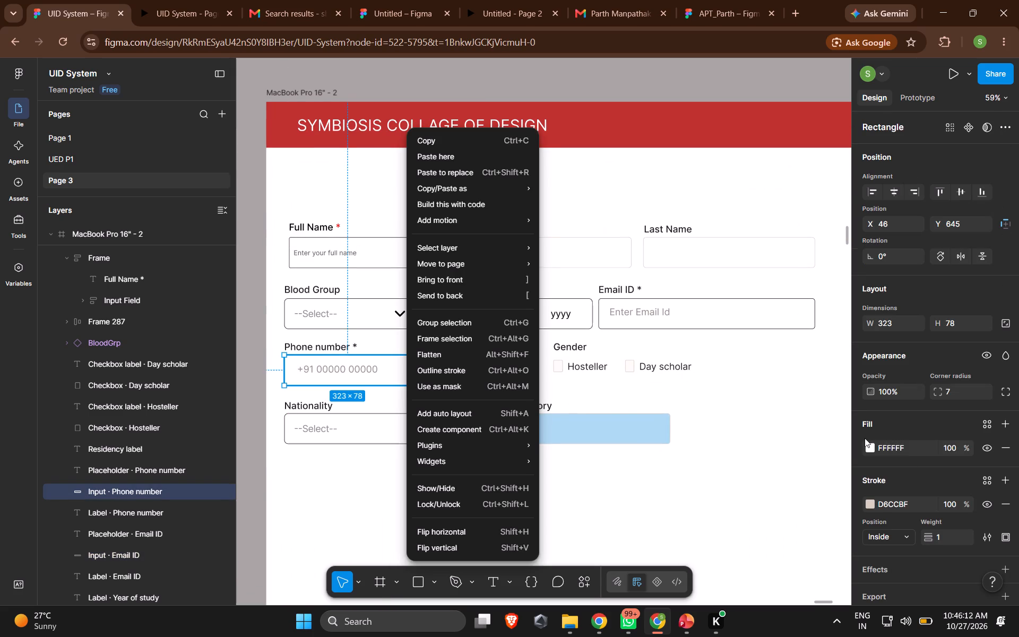
pyautogui.click(870, 504)
pyautogui.click(869, 503)
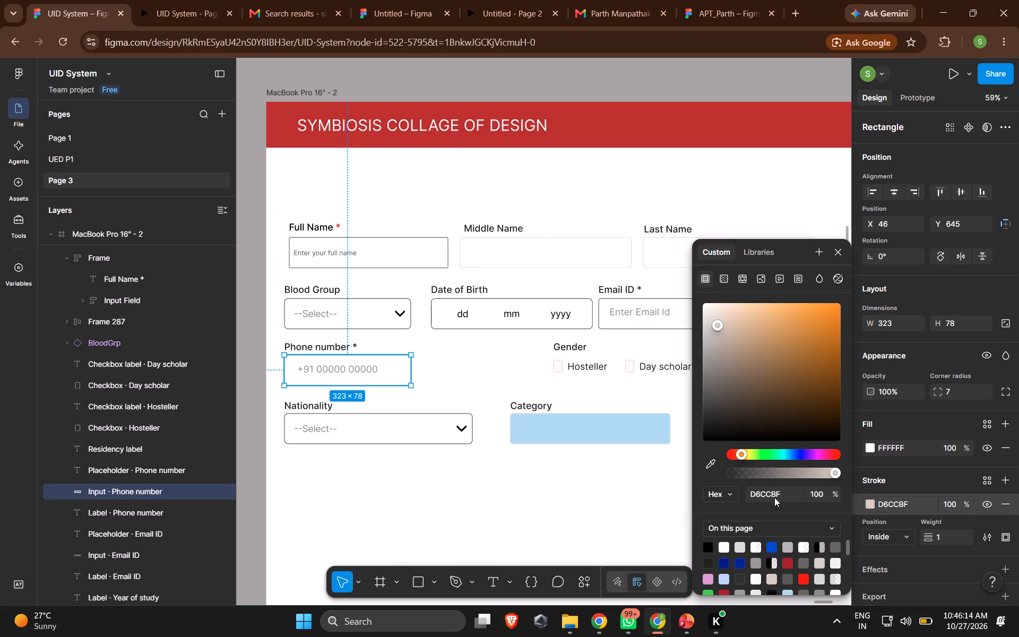
pyautogui.click(707, 415)
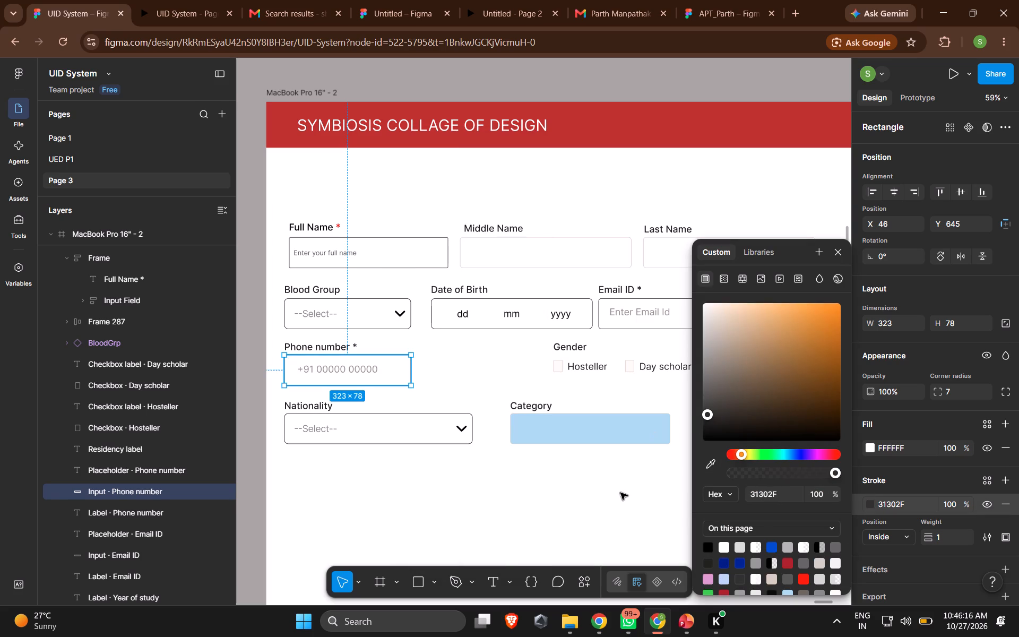
pyautogui.click(586, 524)
# Change the Gender checkbox labels Hosteller and Day scholar to Male and Female.
pyautogui.hscroll(-1, 586, 524)
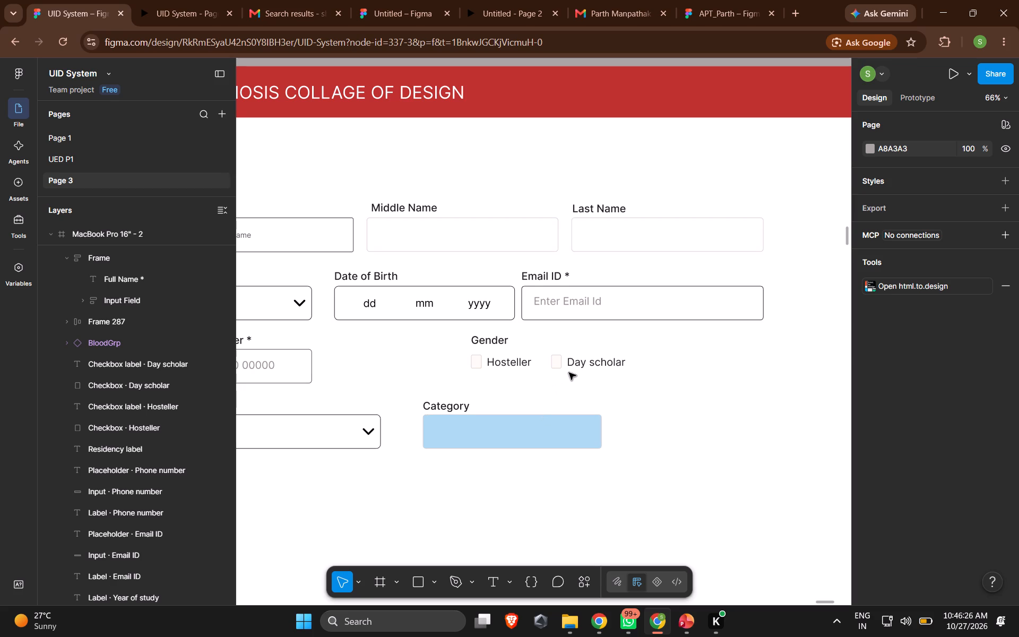
pyautogui.doubleClick(495, 367)
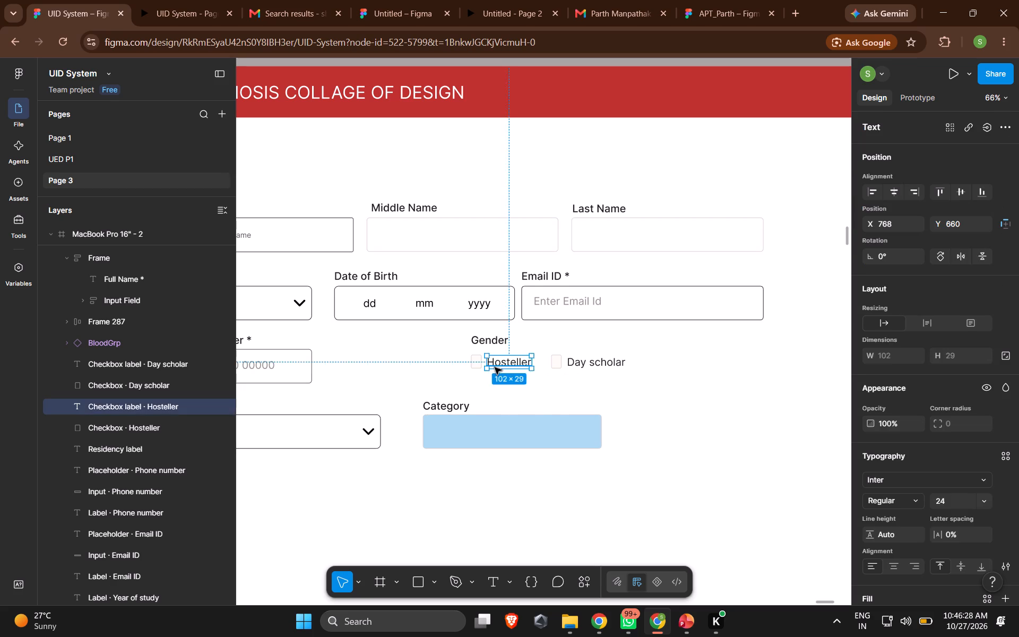
pyautogui.write('Male')
pyautogui.click(607, 372)
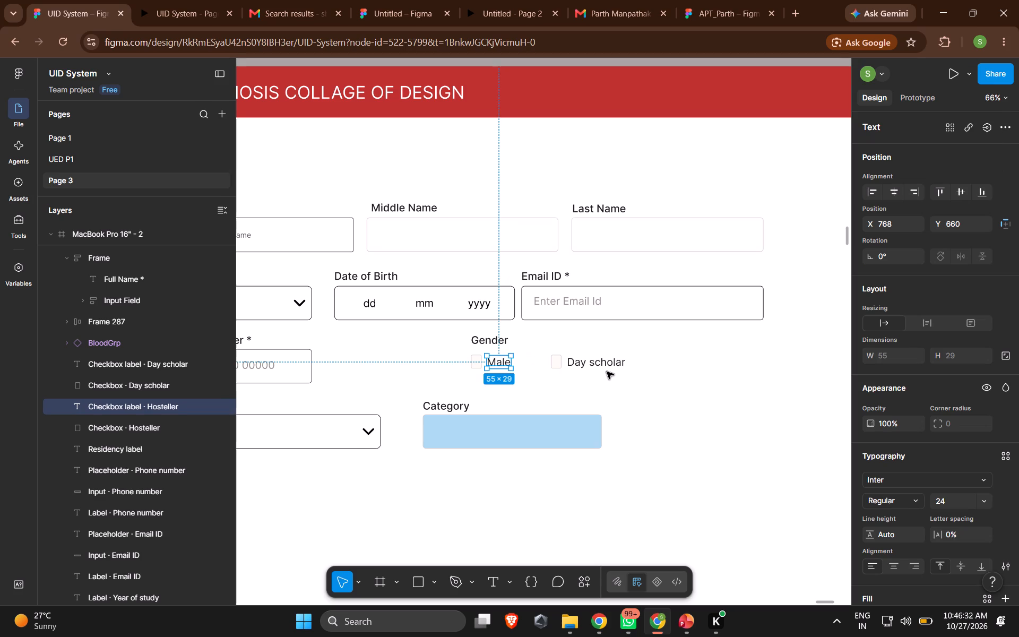
pyautogui.doubleClick(607, 368)
pyautogui.write('Femalw')
pyautogui.press('BackSpace')
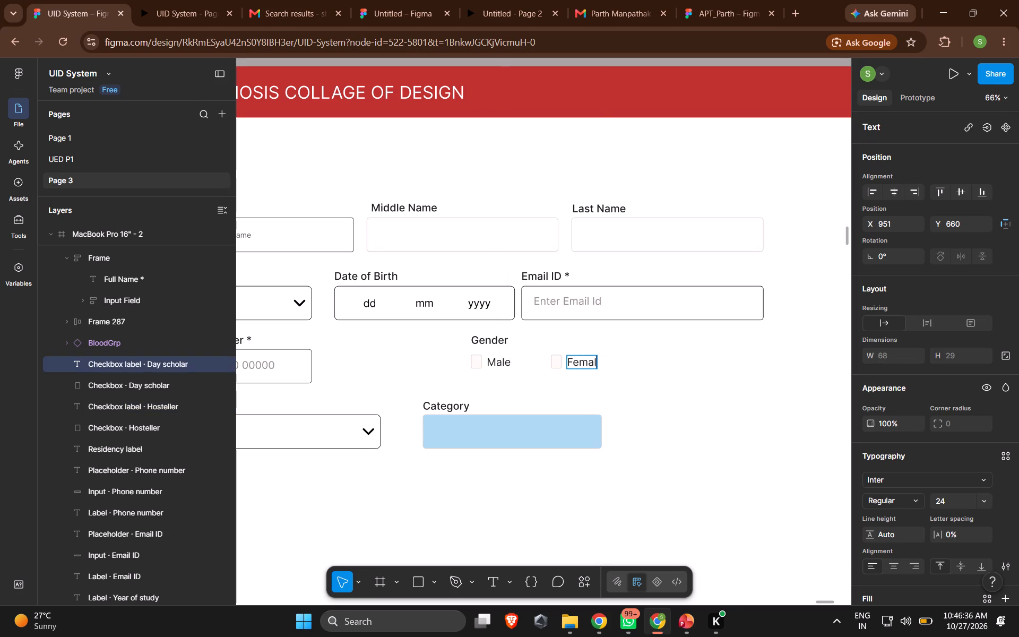
pyautogui.press('e')
pyautogui.click(634, 423)
# Change the light blue fill of the Category input box to white FFFFFF.
pyautogui.click(596, 434)
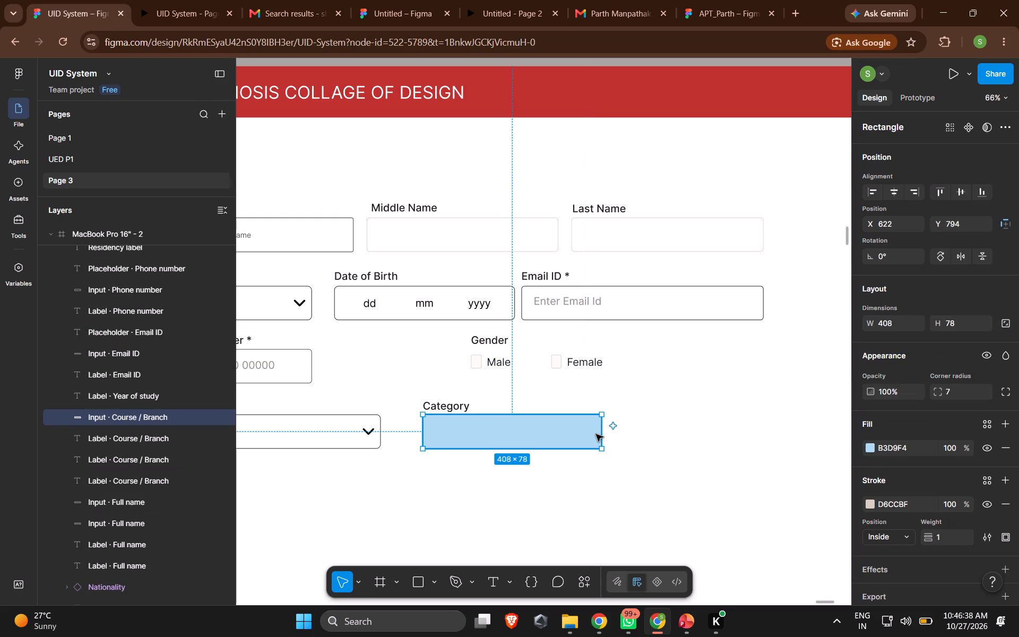
pyautogui.click(870, 447)
pyautogui.moveTo(740, 308); pyautogui.dragTo(679, 297)
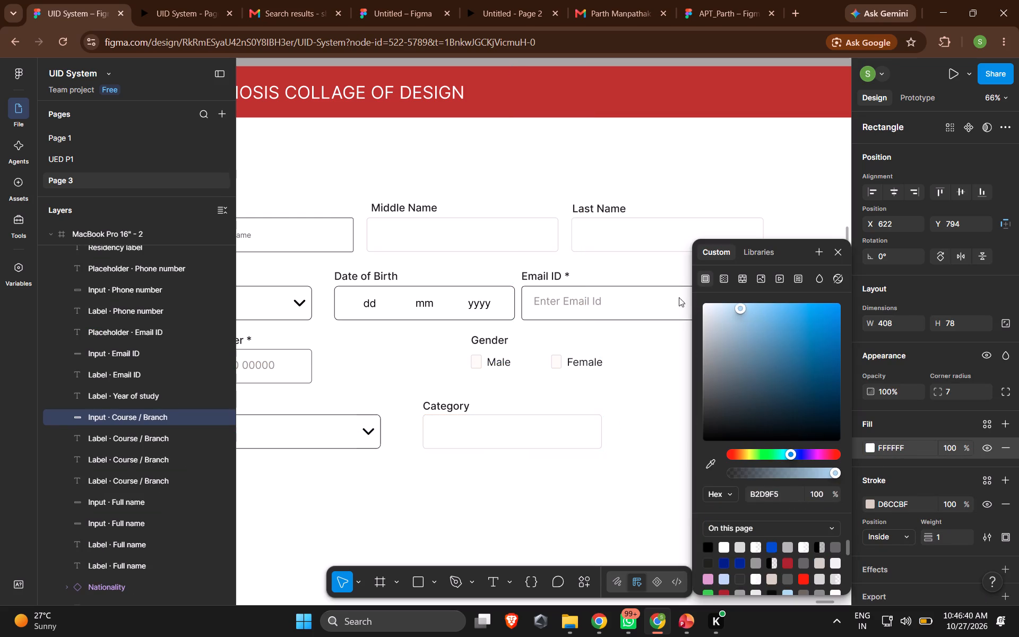
pyautogui.moveTo(679, 297); pyautogui.dragTo(670, 294)
pyautogui.click(627, 497)
# Darken the stroke of the Category input box to near-black.
pyautogui.click(591, 440)
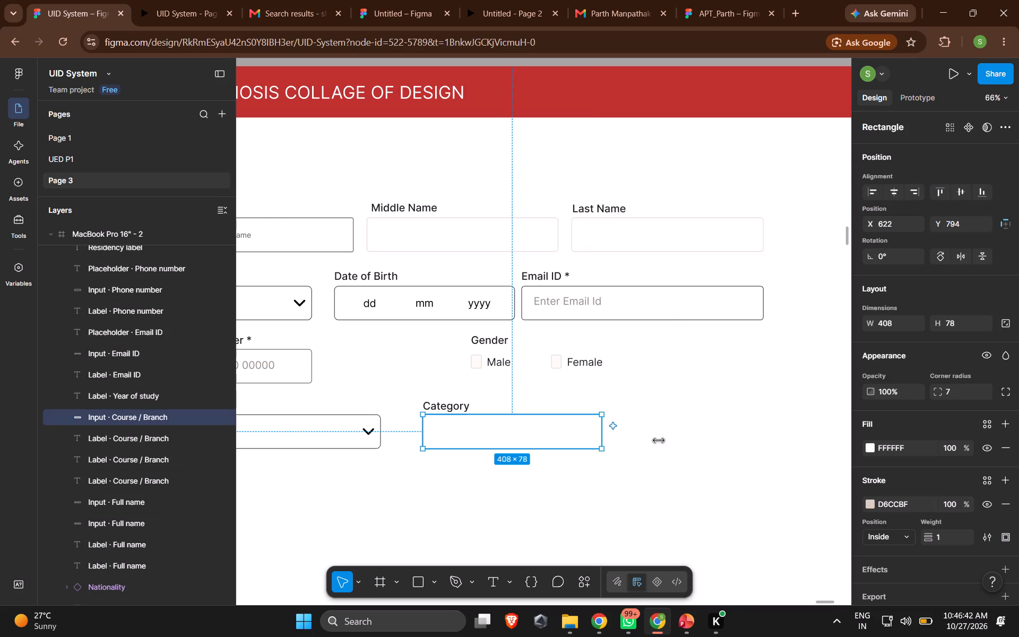
pyautogui.click(868, 500)
pyautogui.moveTo(715, 423); pyautogui.dragTo(695, 447)
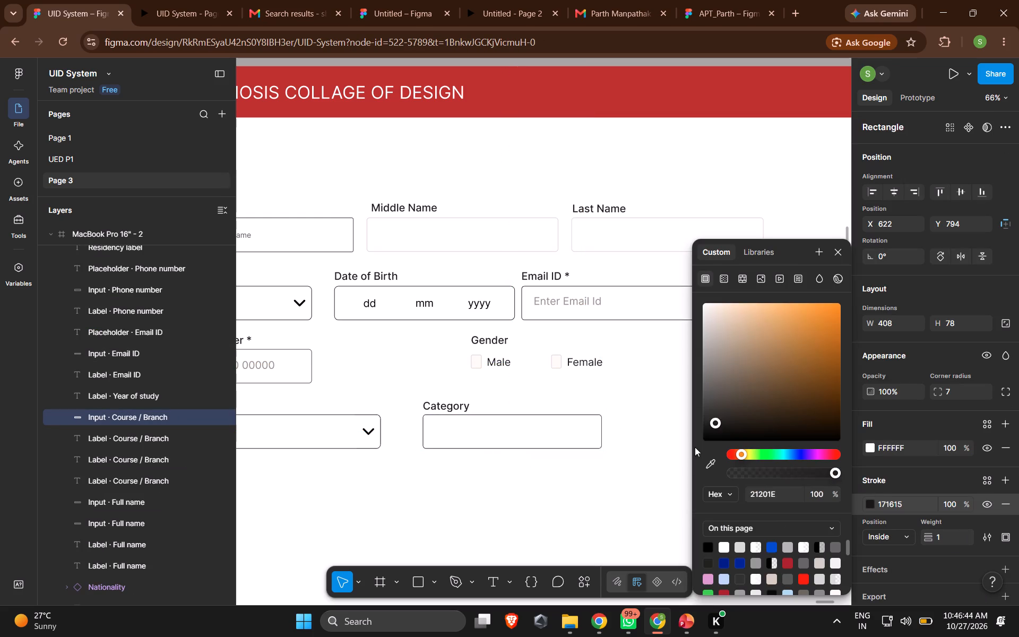
pyautogui.moveTo(695, 447); pyautogui.dragTo(690, 447)
pyautogui.click(649, 509)
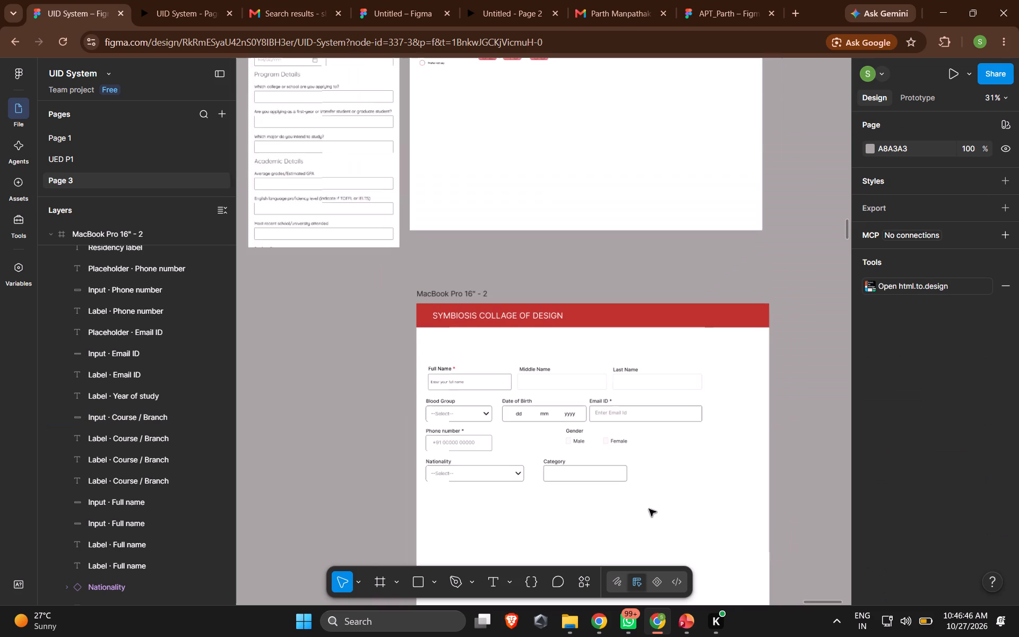
# Set the stroke of both the Middle Name and Last Name input boxes to dark grey 262626.
pyautogui.click(574, 385)
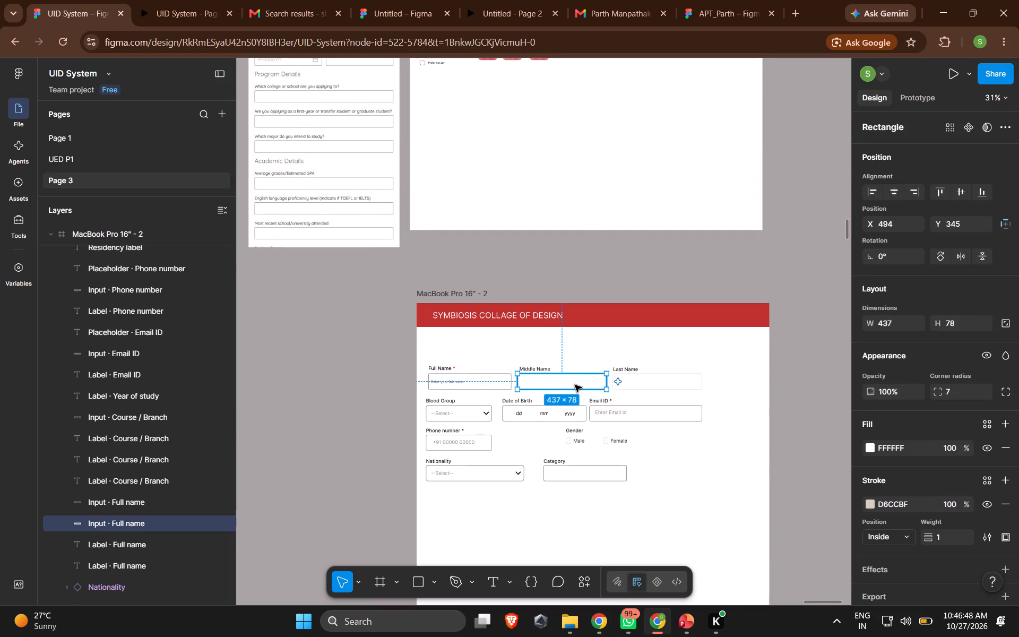
pyautogui.keyDown('shift'); pyautogui.click(642, 382); pyautogui.keyUp('shift')
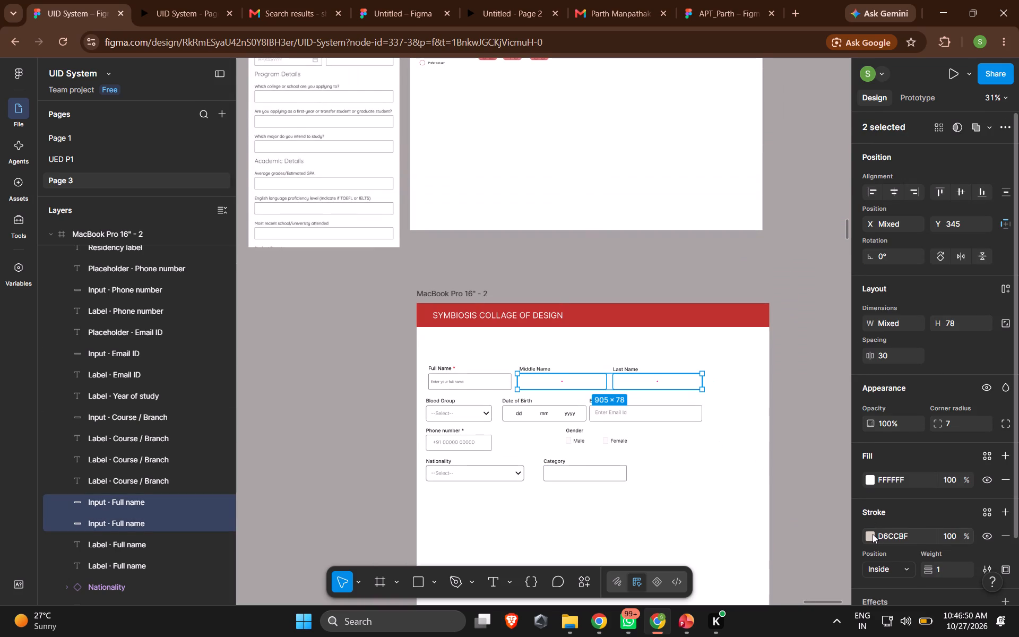
pyautogui.click(873, 534)
pyautogui.moveTo(710, 400); pyautogui.dragTo(704, 412)
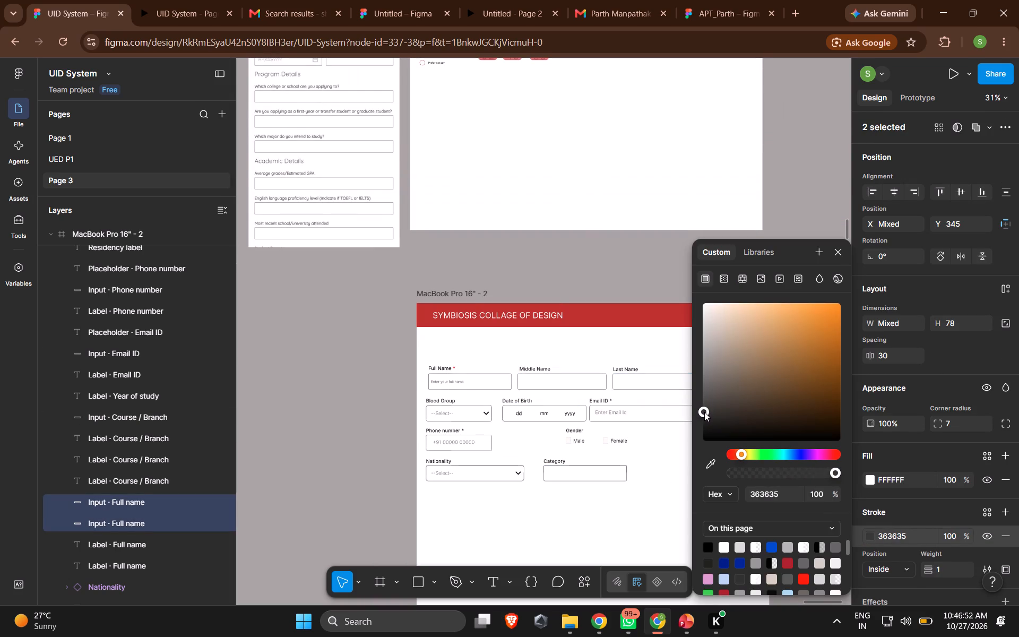
pyautogui.moveTo(704, 412); pyautogui.dragTo(705, 421)
pyautogui.click(580, 555)
pyautogui.click(590, 527)
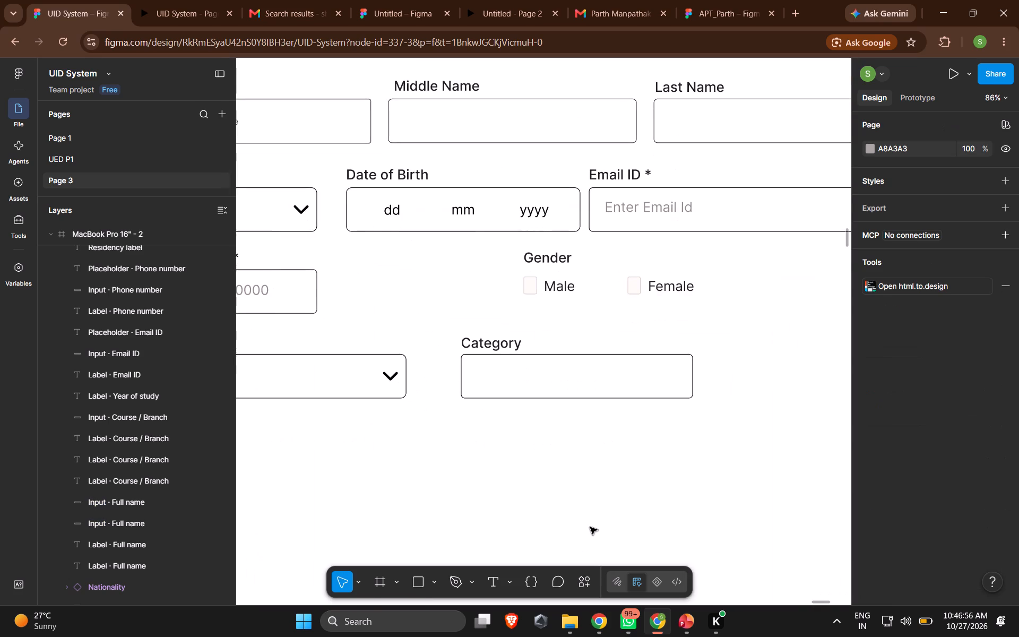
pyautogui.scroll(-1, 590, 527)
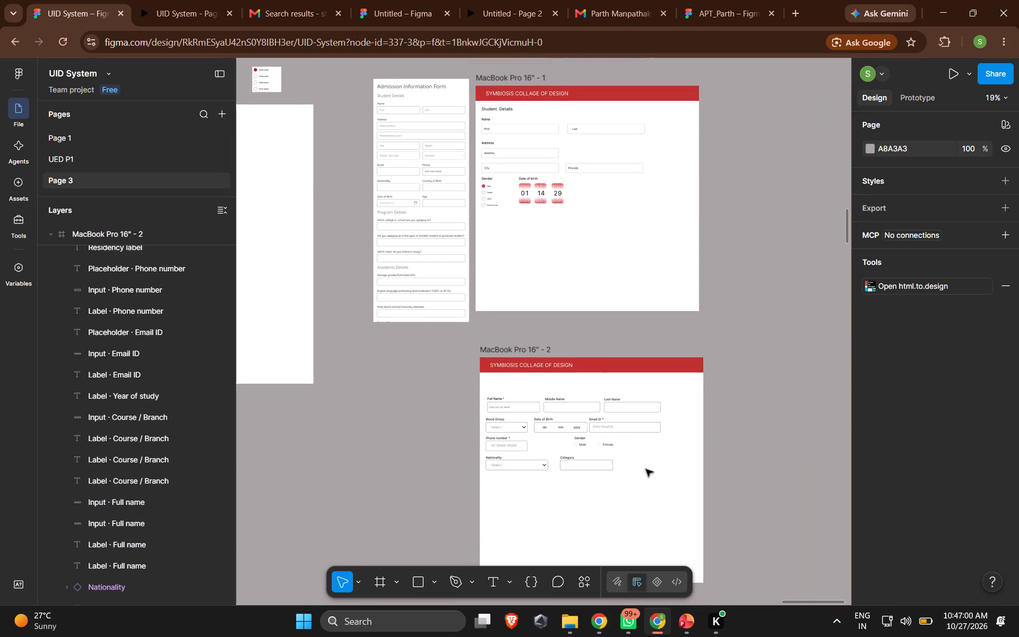
# Open the MacBook Pro 16" - 2 frame in the prototype preview.
pyautogui.hscroll(-1, 646, 469)
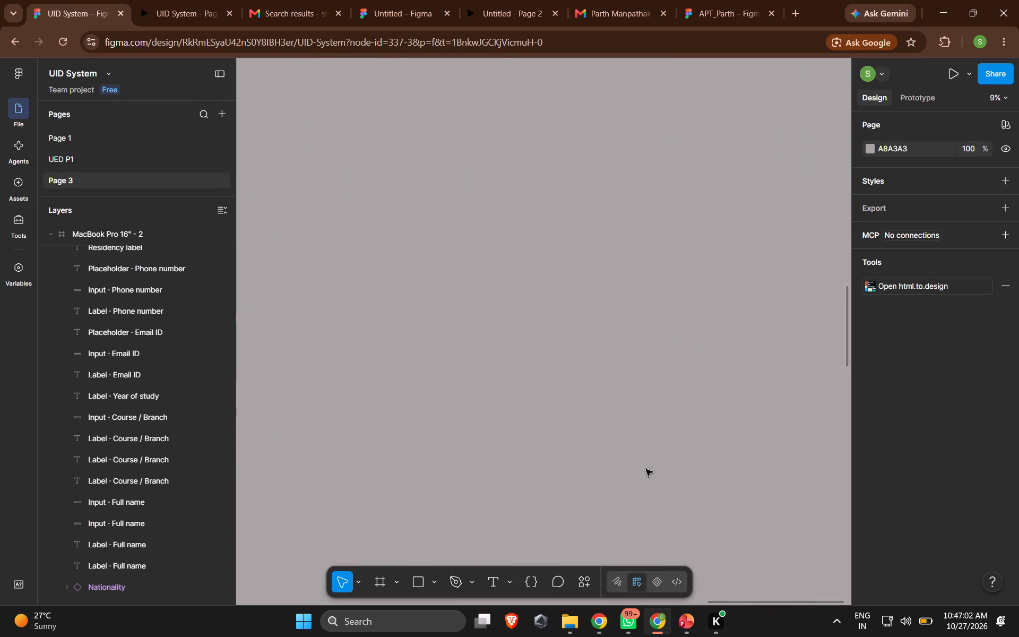
pyautogui.hscroll(-1, 646, 469)
pyautogui.click(608, 196)
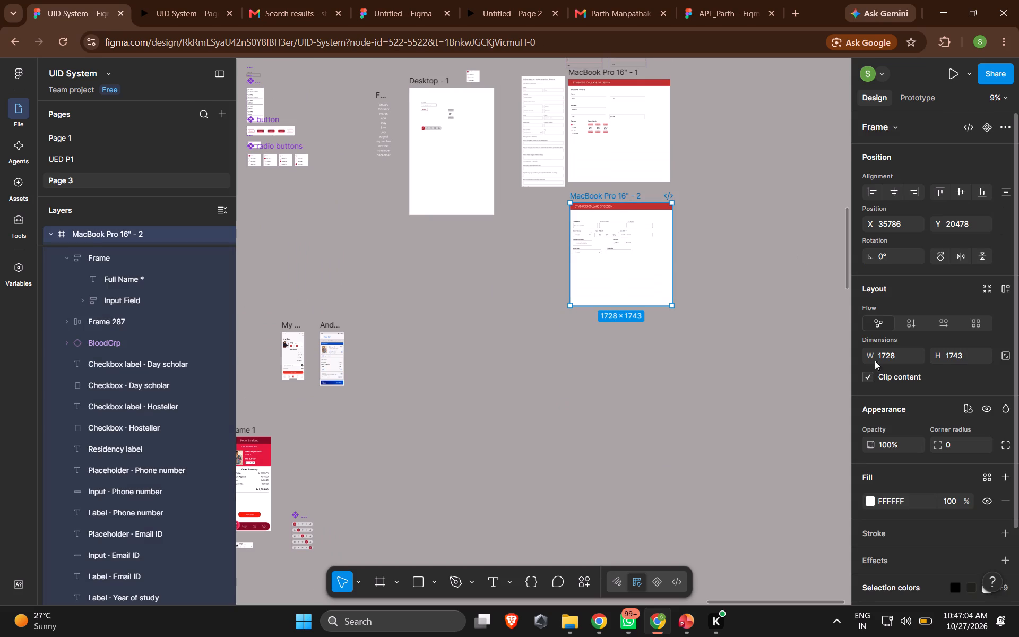
pyautogui.click(808, 296)
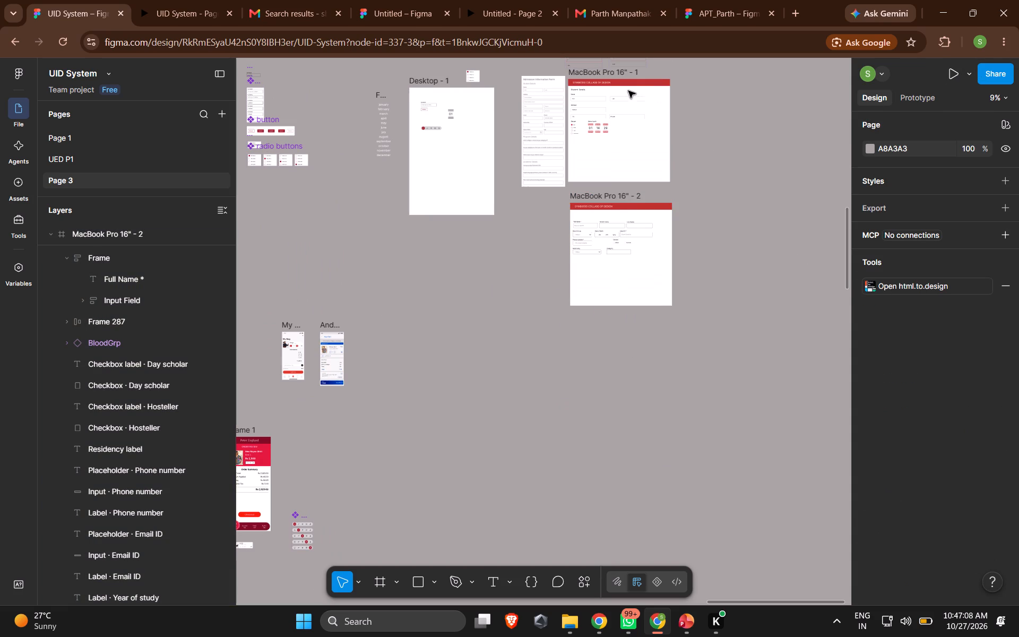
pyautogui.click(590, 195)
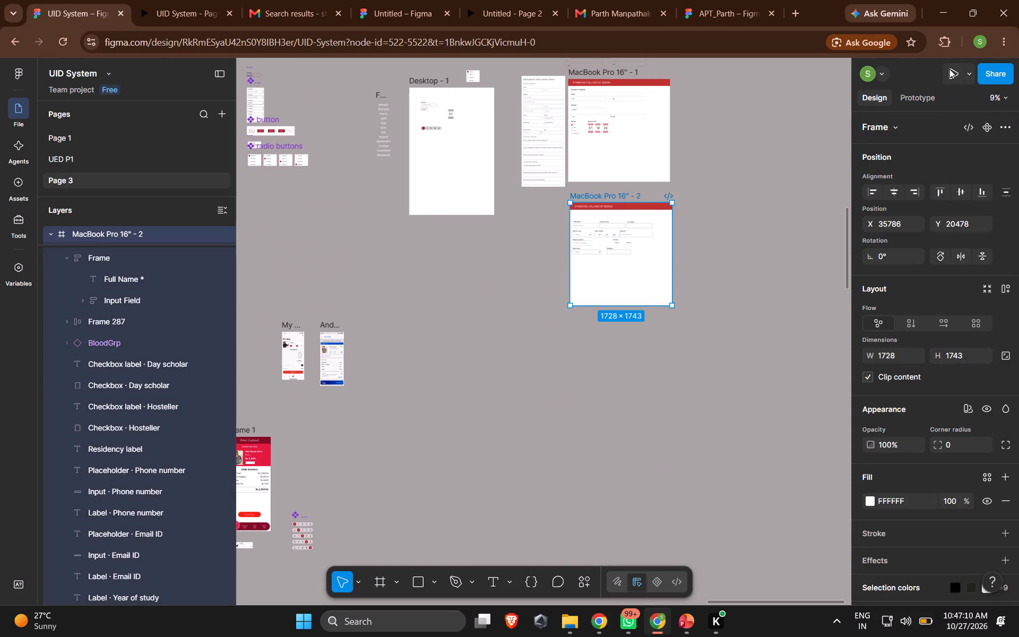
pyautogui.click(949, 68)
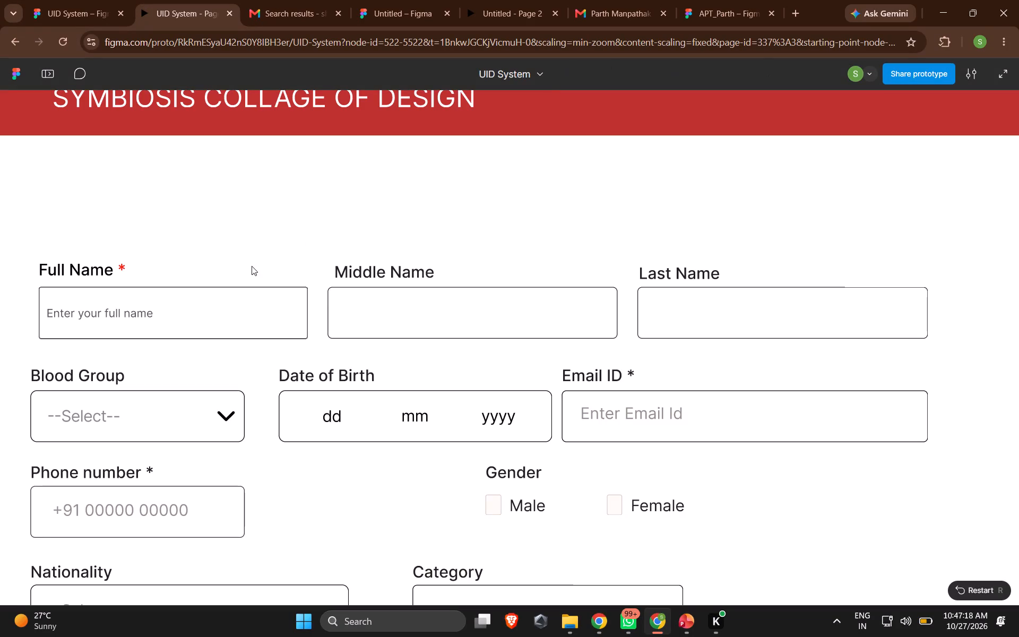
# Test the Full Name input and expand the Blood Group dropdown in the prototype.
pyautogui.click(218, 316)
pyautogui.click(188, 319)
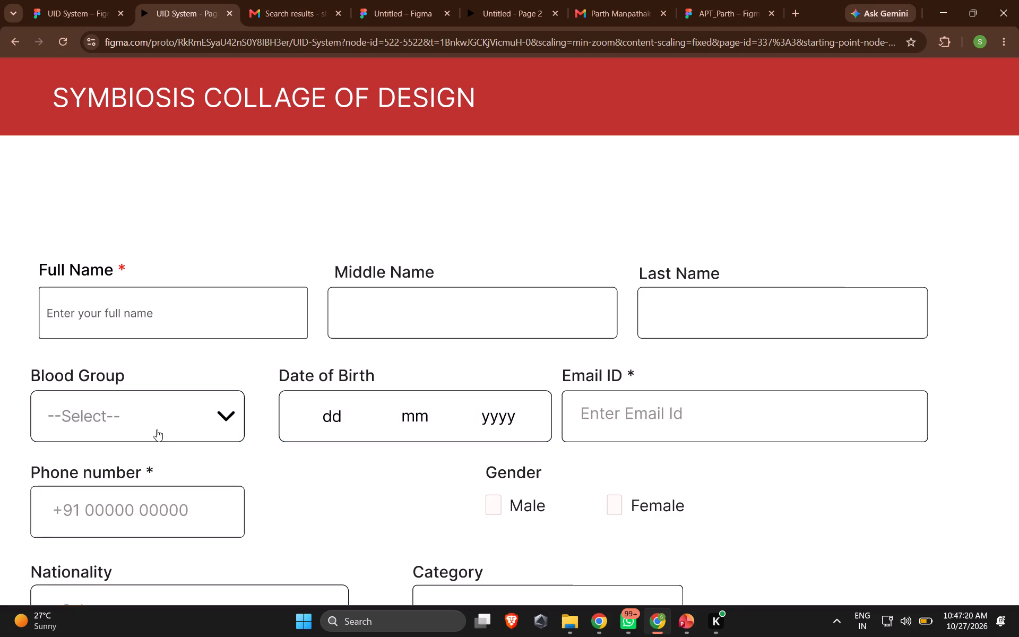
pyautogui.click(157, 425)
pyautogui.scroll(-4, 162, 489)
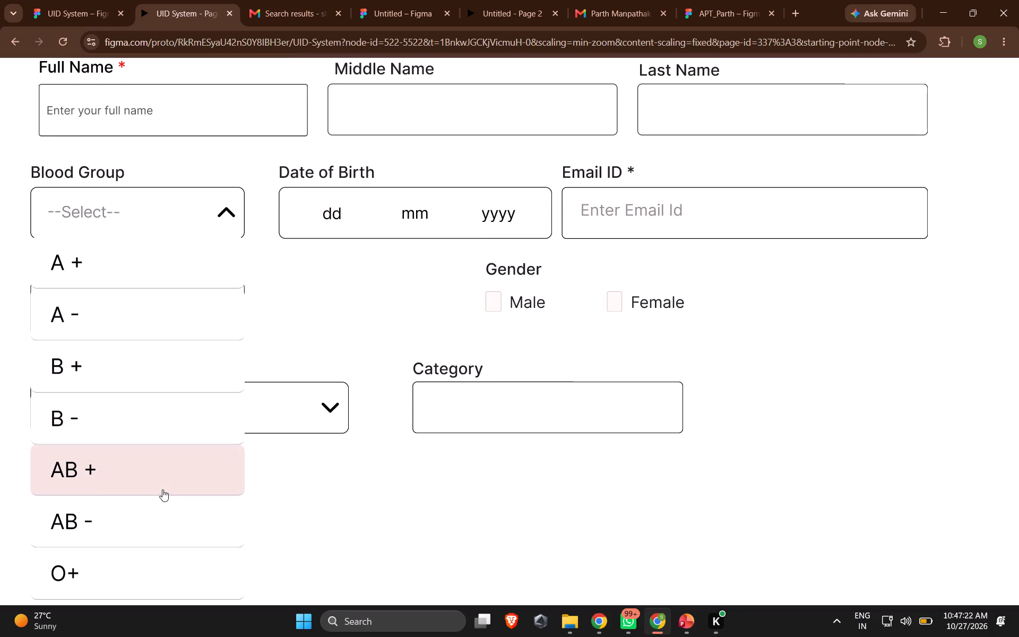
# Open the Date of Birth picker, test its month, day and year wheels, and close it.
pyautogui.click(338, 213)
pyautogui.scroll(-2, 475, 238)
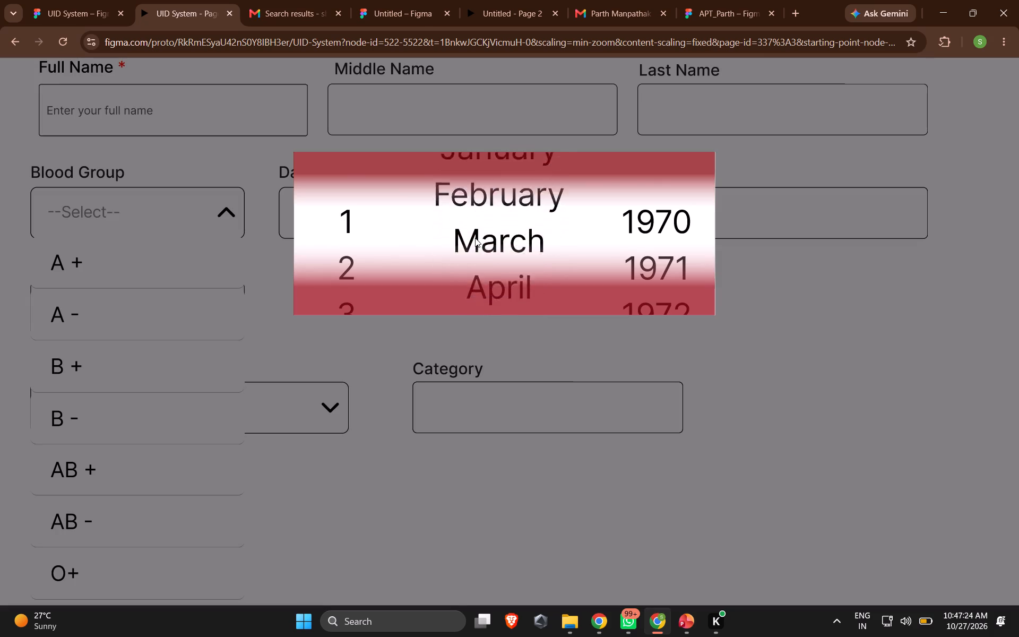
pyautogui.scroll(-1, 475, 238)
pyautogui.scroll(3, 327, 235)
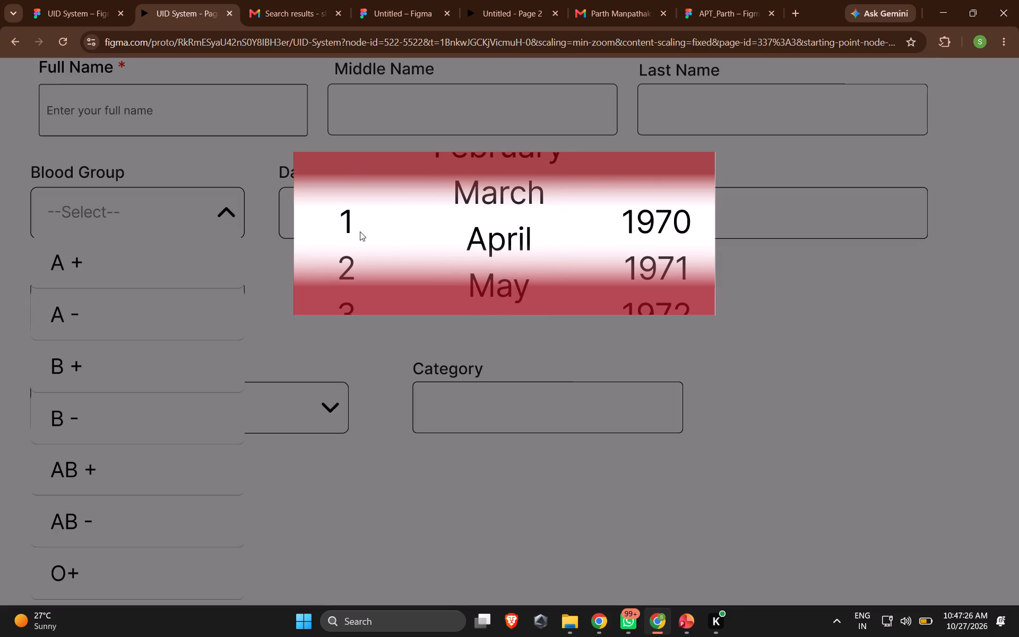
pyautogui.scroll(-6, 360, 231)
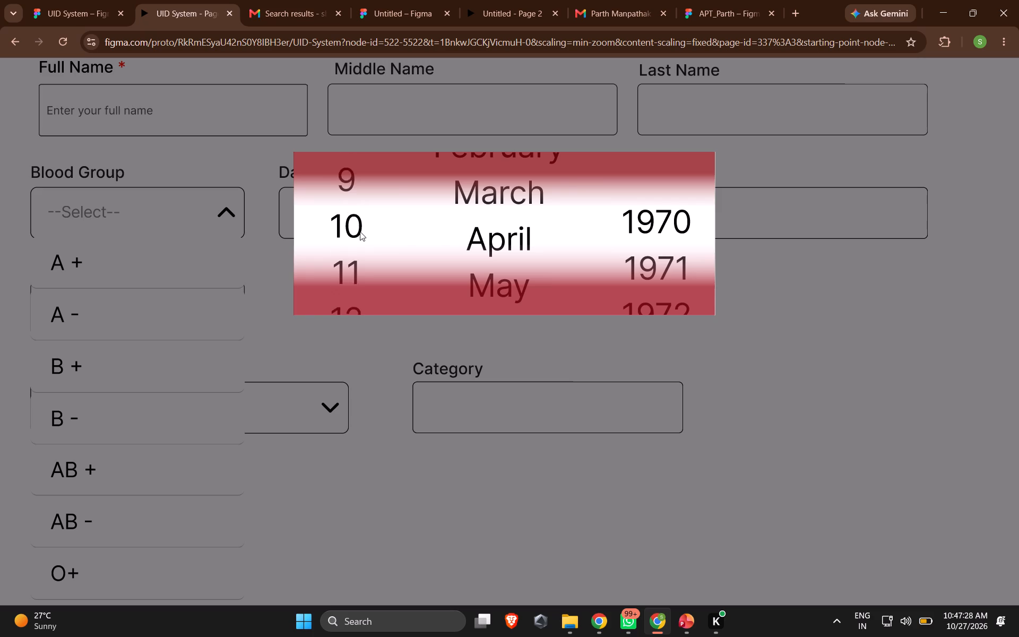
pyautogui.scroll(-1, 360, 231)
pyautogui.scroll(-4, 683, 260)
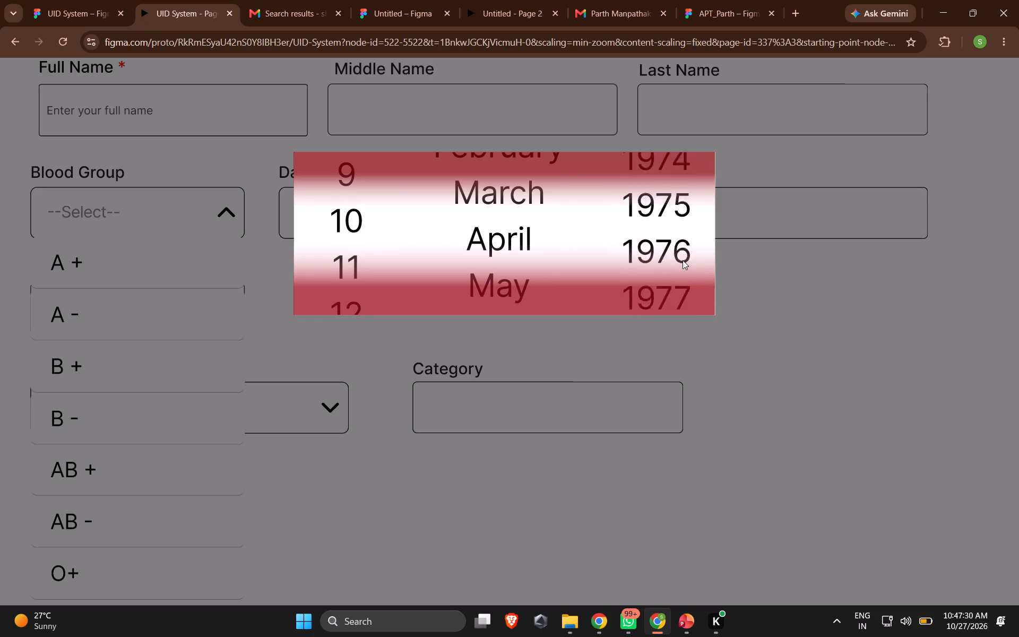
pyautogui.scroll(-2, 683, 260)
pyautogui.scroll(3, 683, 260)
pyautogui.click(761, 381)
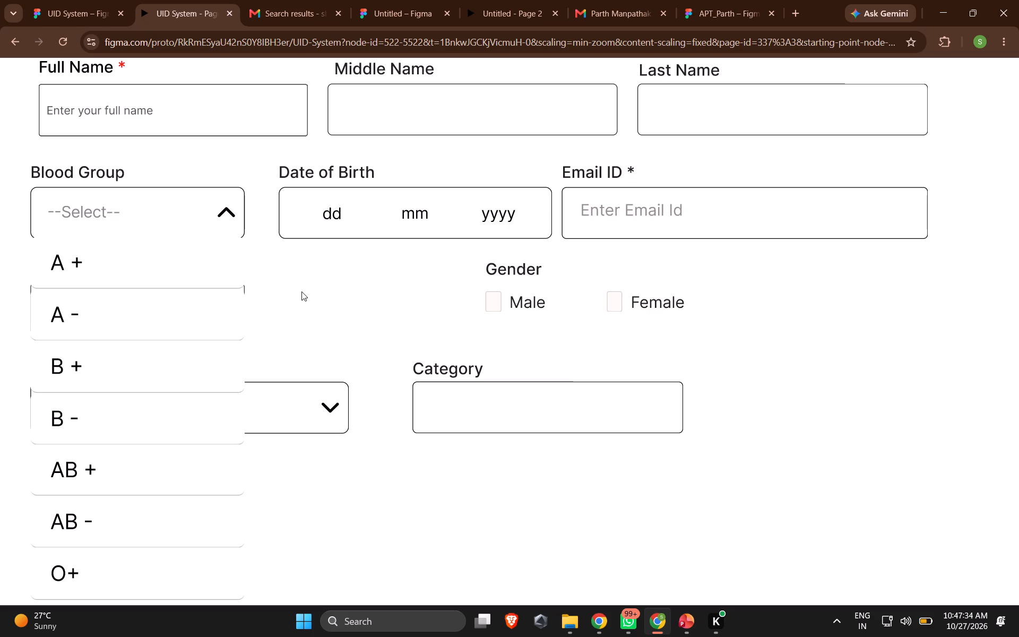
# Test the remaining prototype fields: collapse Blood Group, expand Nationality, and try Phone number, Category and Gender.
pyautogui.click(228, 212)
pyautogui.click(228, 212)
pyautogui.click(228, 212)
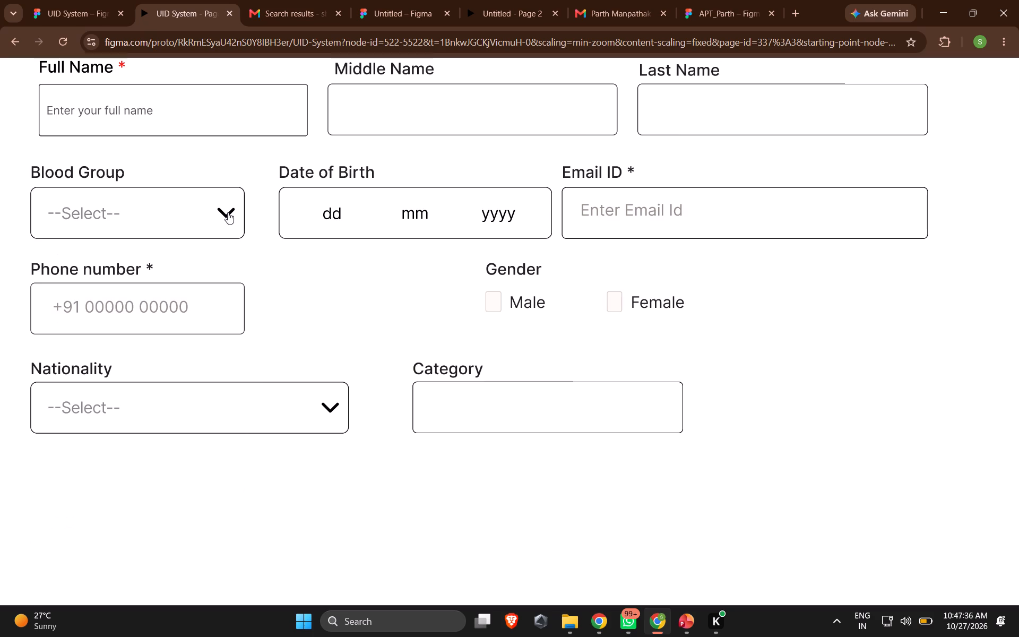
pyautogui.click(330, 353)
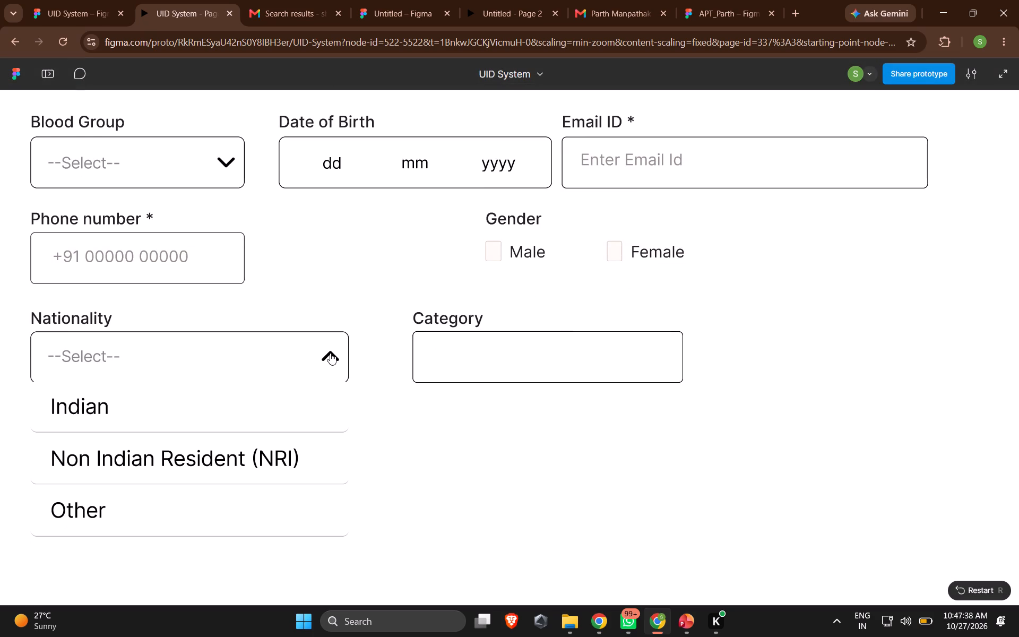
pyautogui.click(165, 276)
pyautogui.click(448, 429)
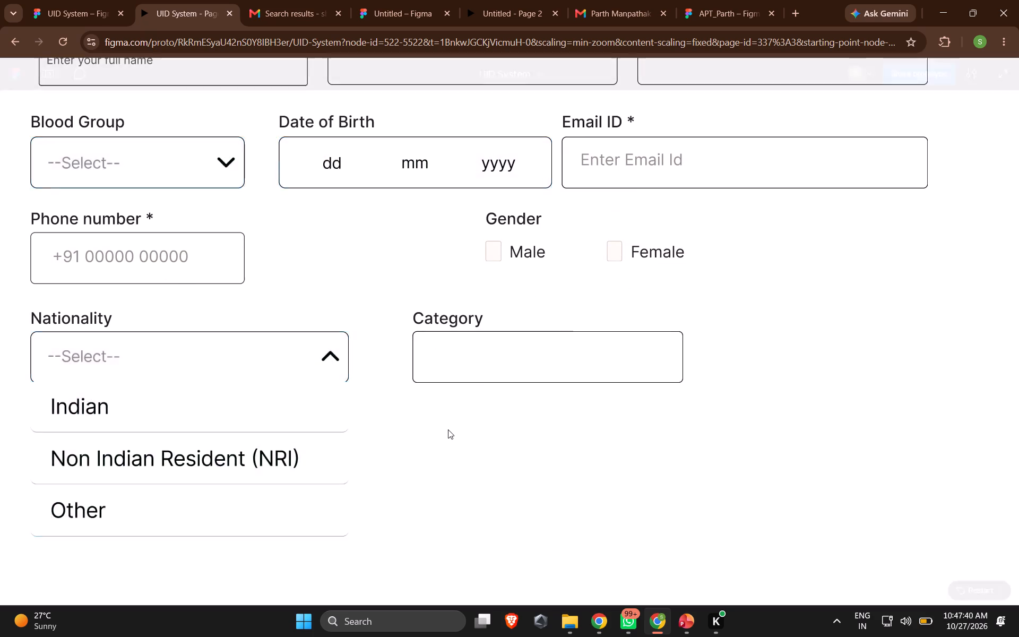
pyautogui.click(452, 368)
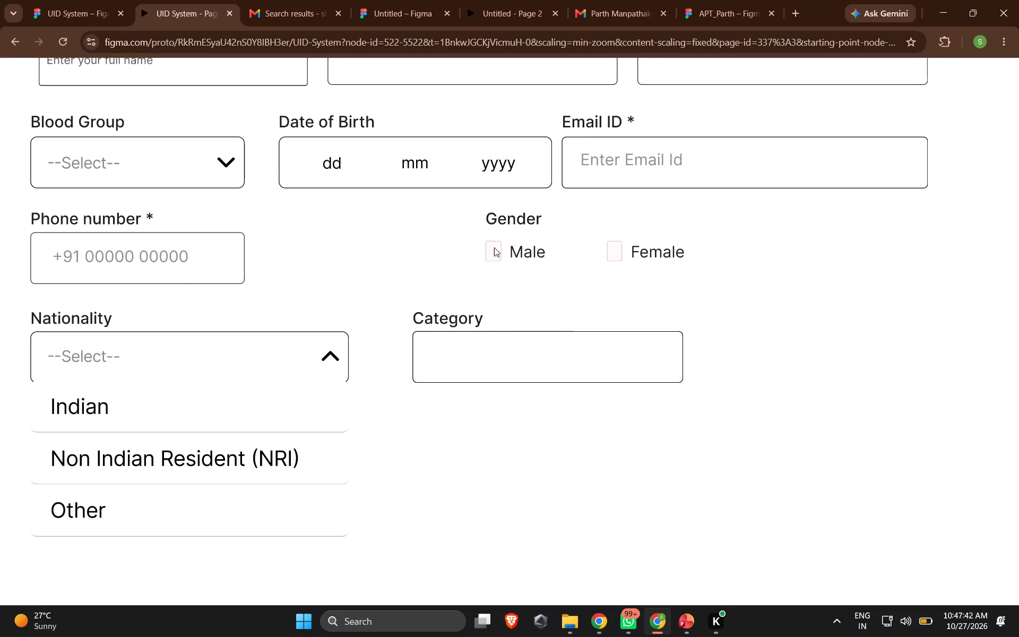
pyautogui.click(491, 250)
pyautogui.click(617, 276)
# Return to the design file and place a copy of the First input from the Rectangle 437 component set above Full Name in MacBook Pro 16" - 2.
pyautogui.click(56, 4)
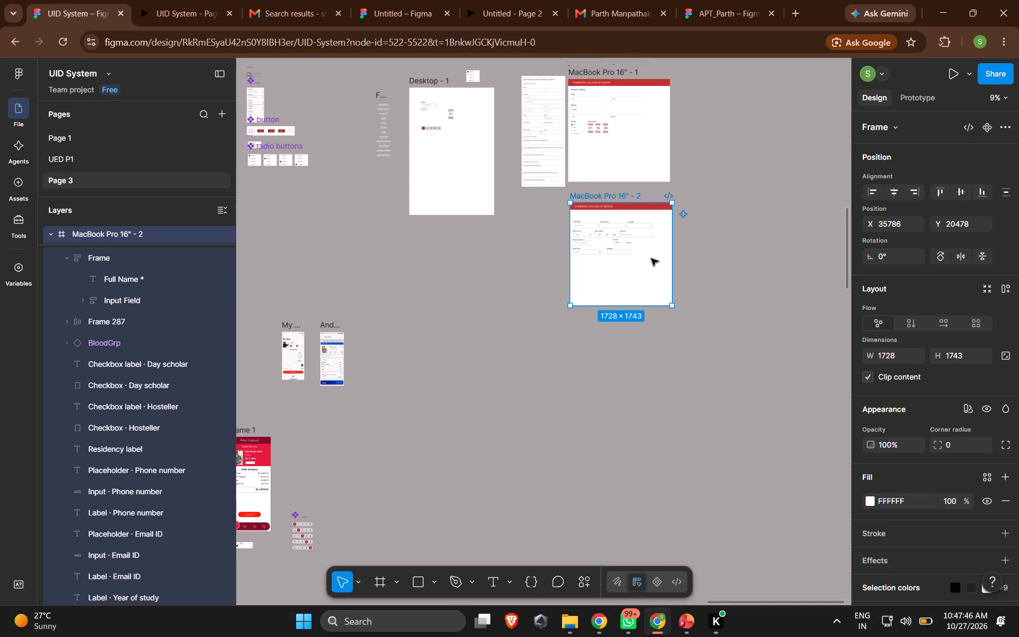
pyautogui.scroll(3, 651, 259)
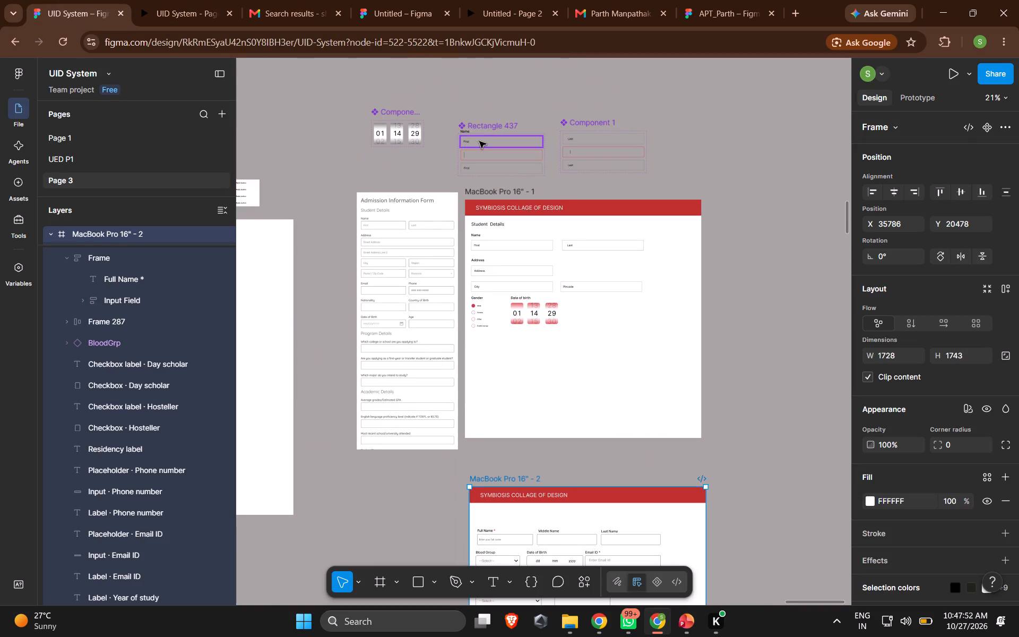
pyautogui.moveTo(479, 141); pyautogui.dragTo(504, 423)
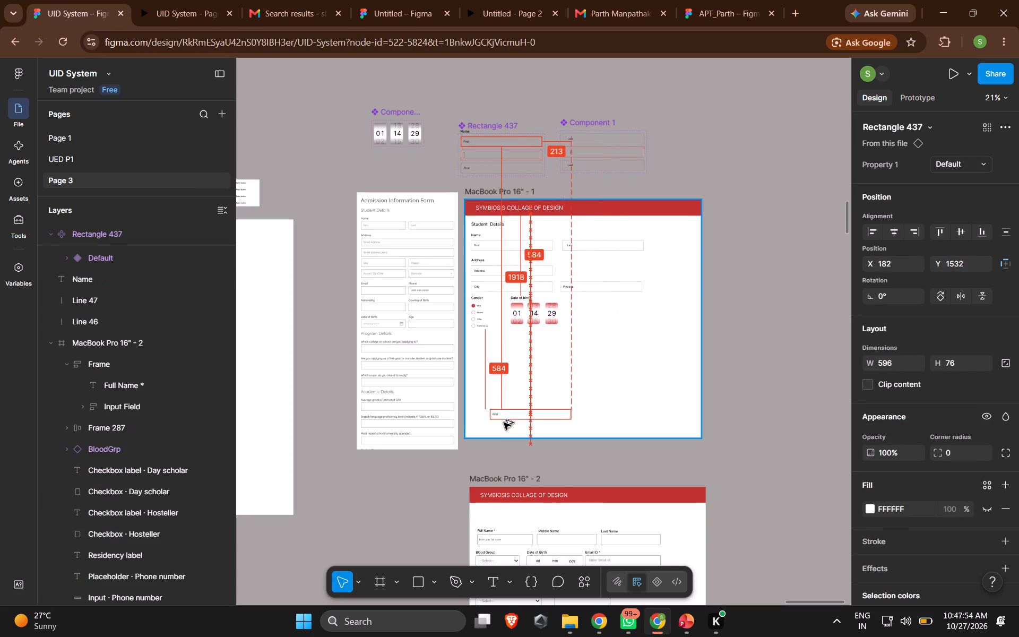
pyautogui.moveTo(504, 423); pyautogui.dragTo(497, 520)
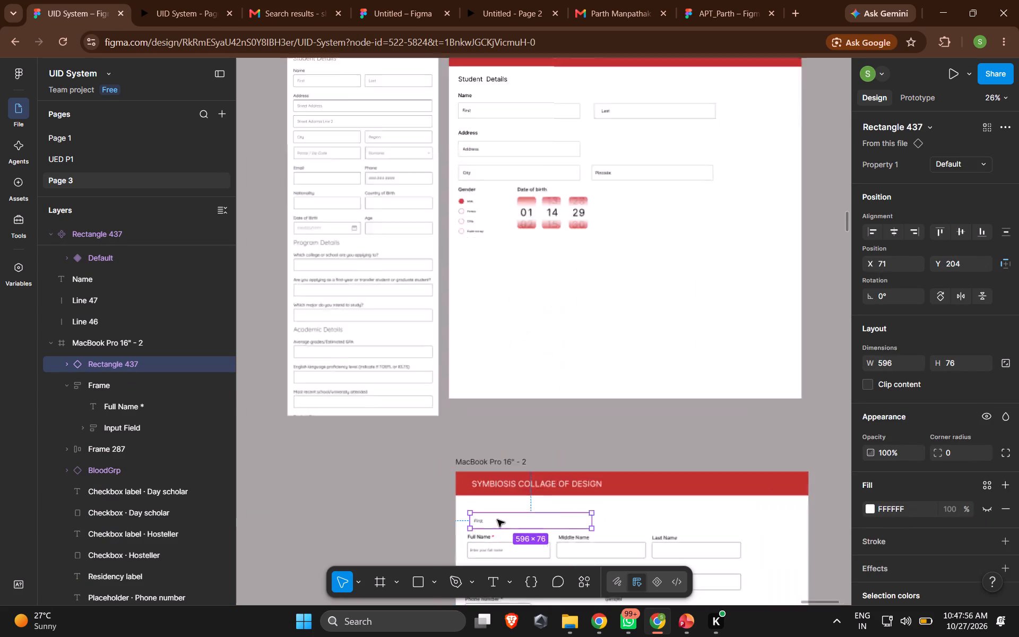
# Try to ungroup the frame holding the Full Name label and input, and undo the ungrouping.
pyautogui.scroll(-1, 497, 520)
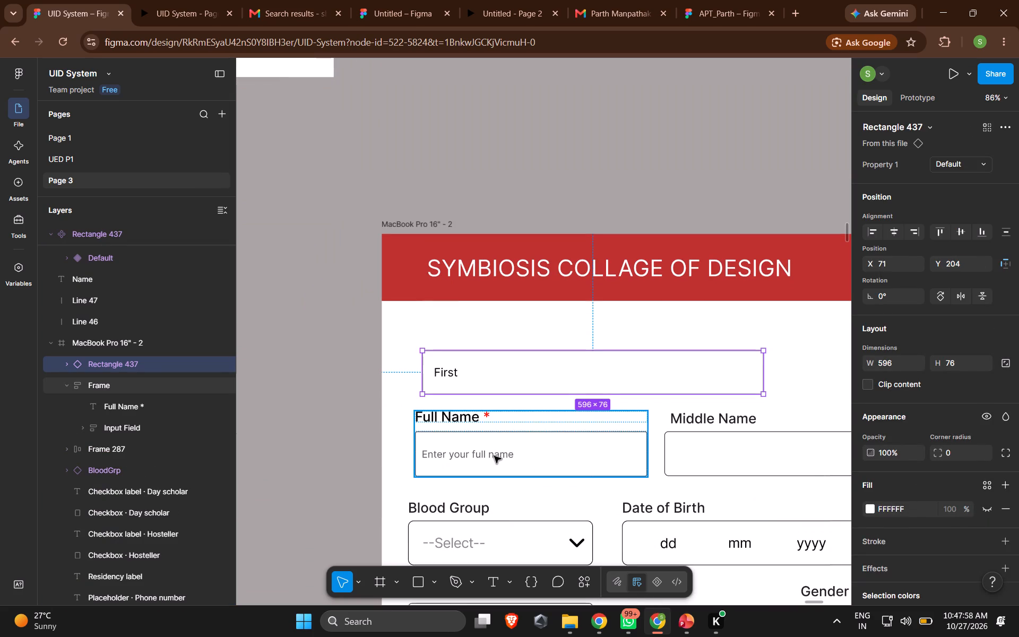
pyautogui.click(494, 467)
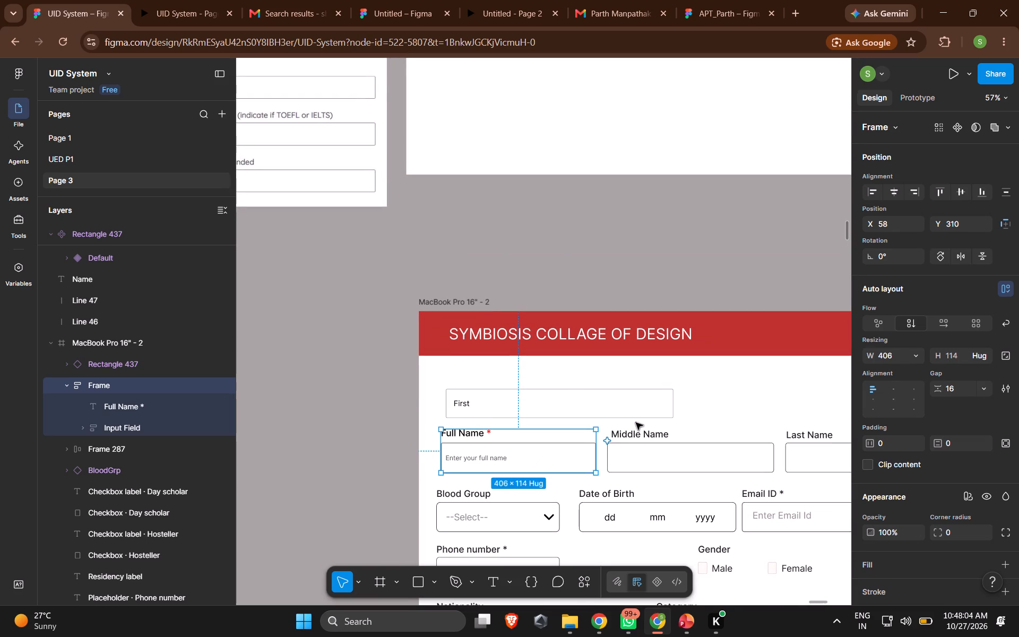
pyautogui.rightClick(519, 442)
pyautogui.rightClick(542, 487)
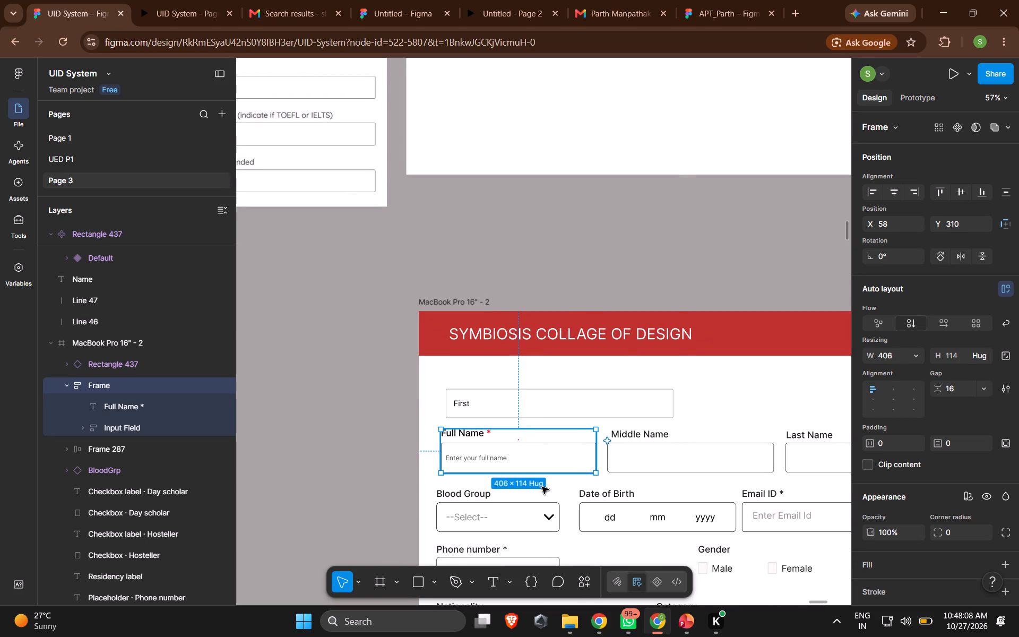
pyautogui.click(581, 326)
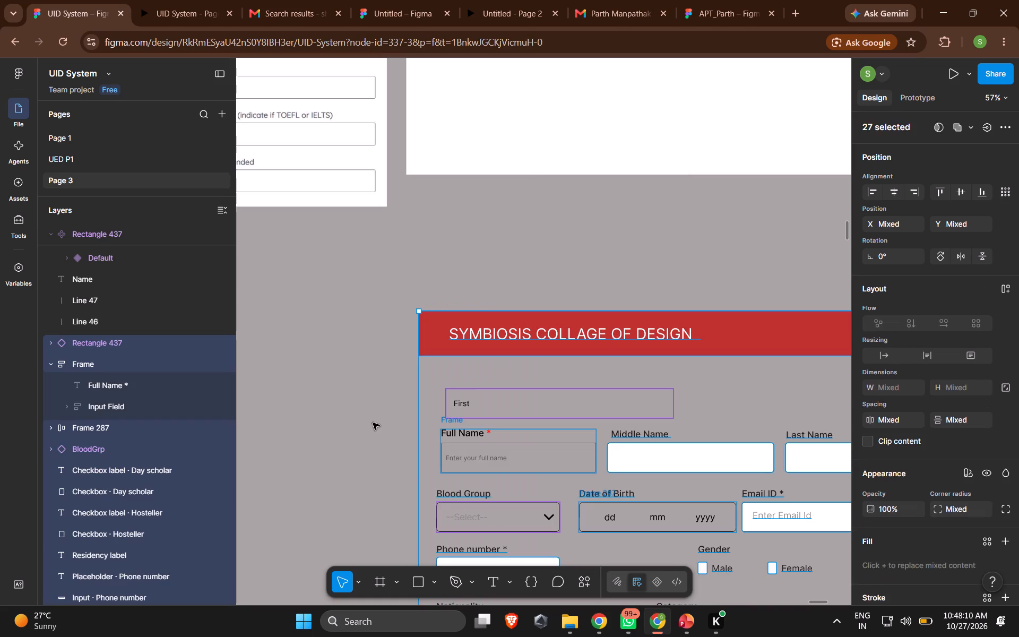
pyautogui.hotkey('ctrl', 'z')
# Ungroup the Full Name field frame and delete its old "Enter your full name" input box.
pyautogui.click(462, 450)
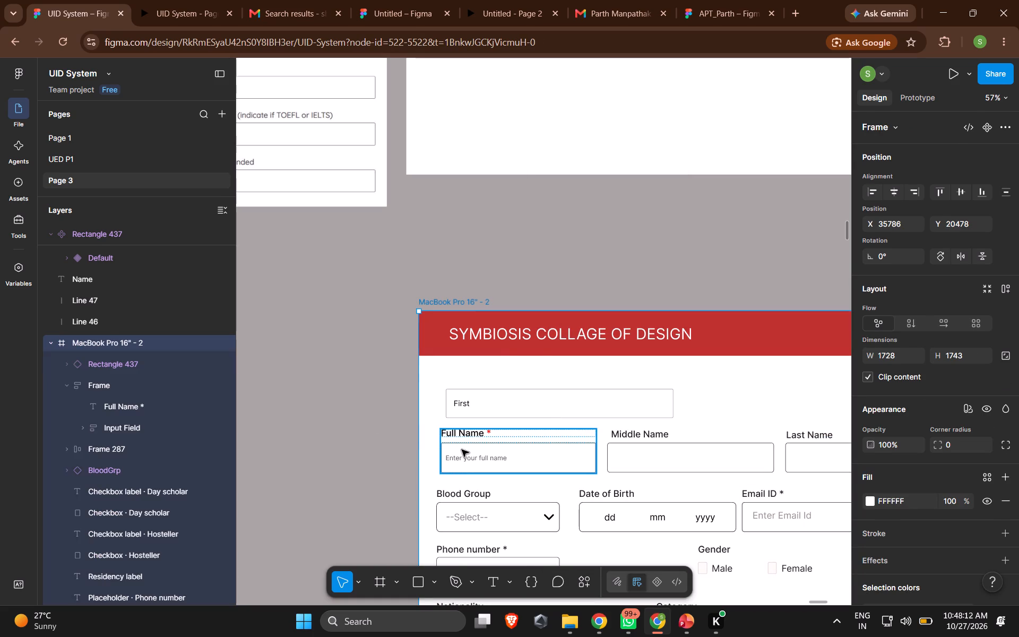
pyautogui.click(462, 450)
pyautogui.rightClick(462, 450)
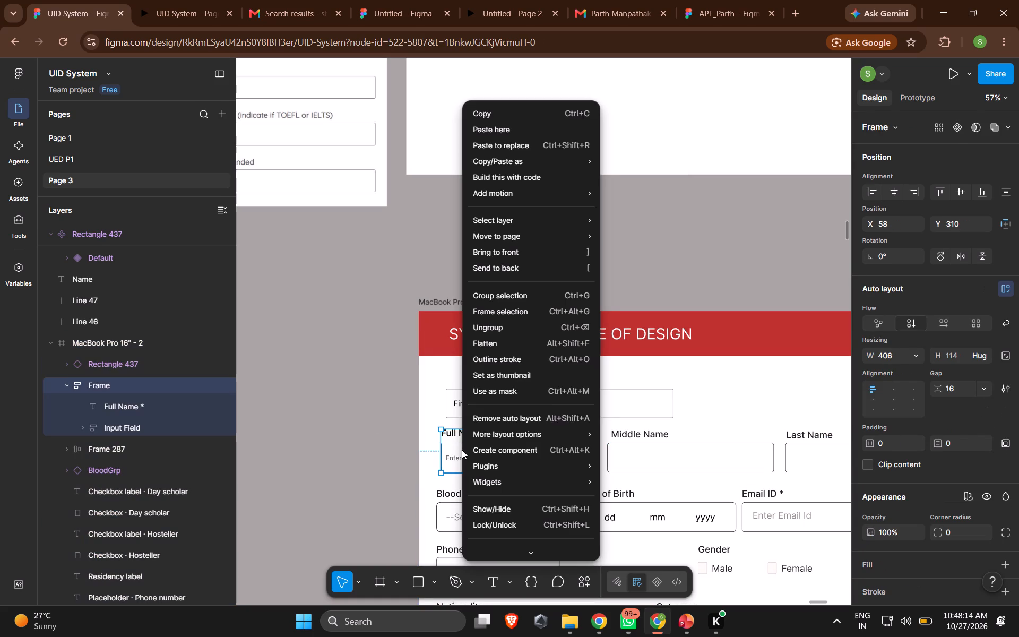
pyautogui.click(504, 323)
pyautogui.click(396, 442)
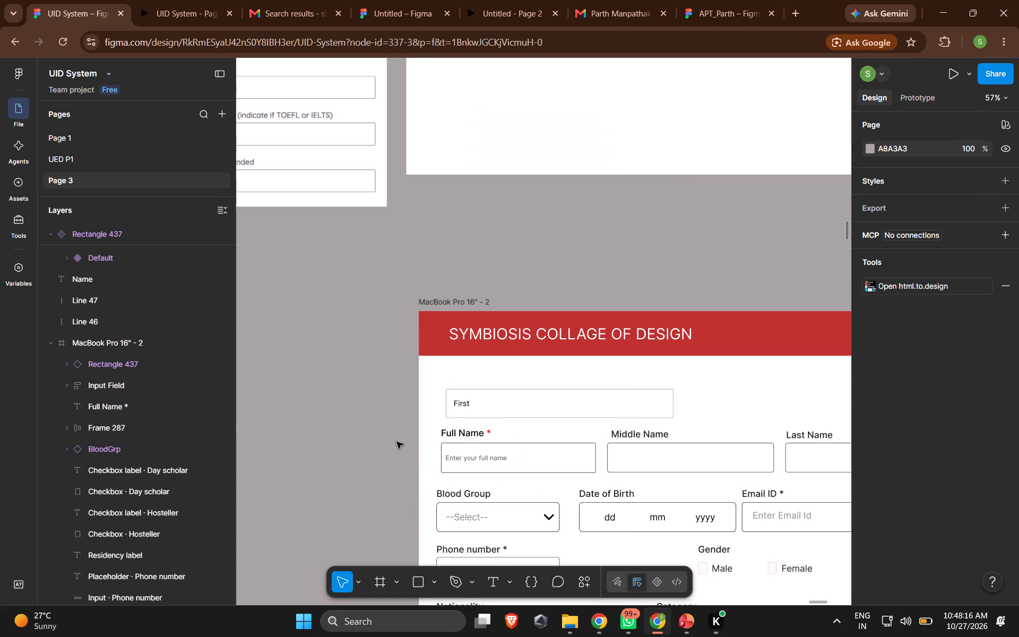
pyautogui.click(459, 443)
pyautogui.press('BackSpace')
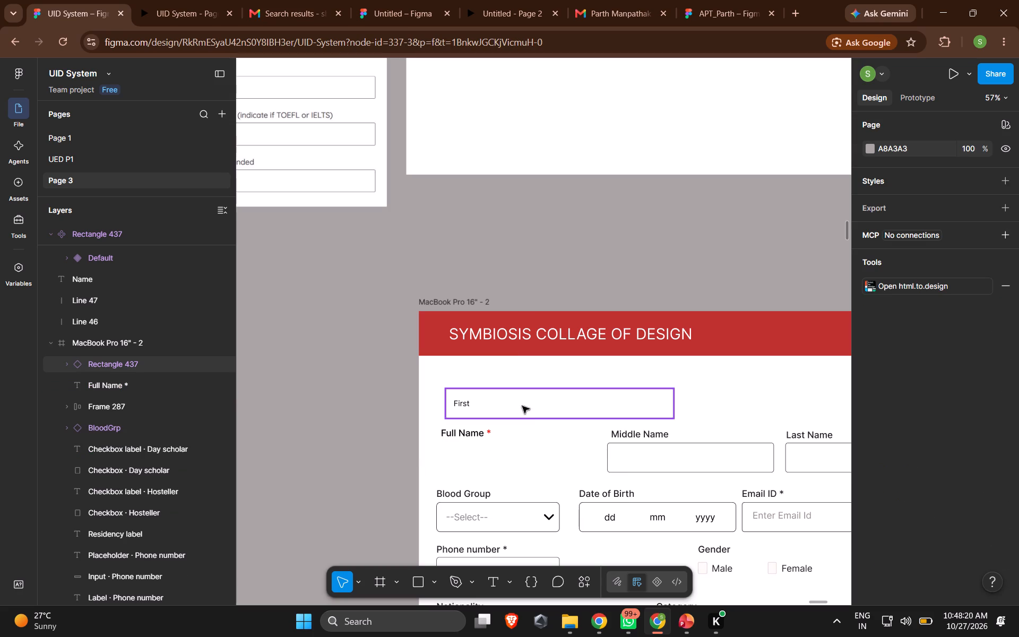
# Fit the First input component beneath the Full Name label at X 58, Y 345, with a width of 398.
pyautogui.moveTo(513, 420); pyautogui.dragTo(481, 525)
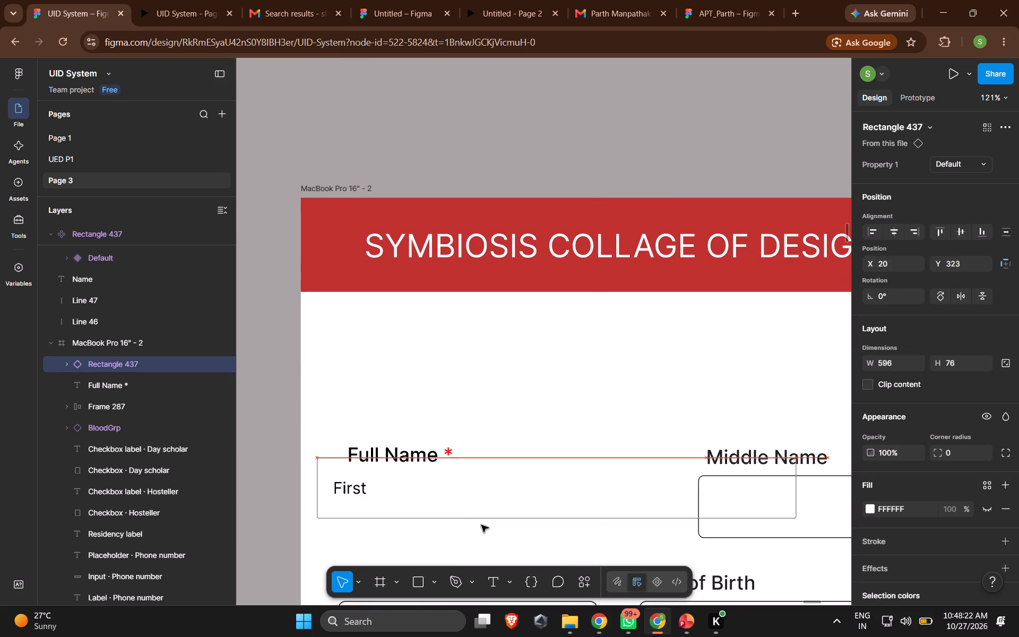
pyautogui.moveTo(481, 525); pyautogui.dragTo(507, 527)
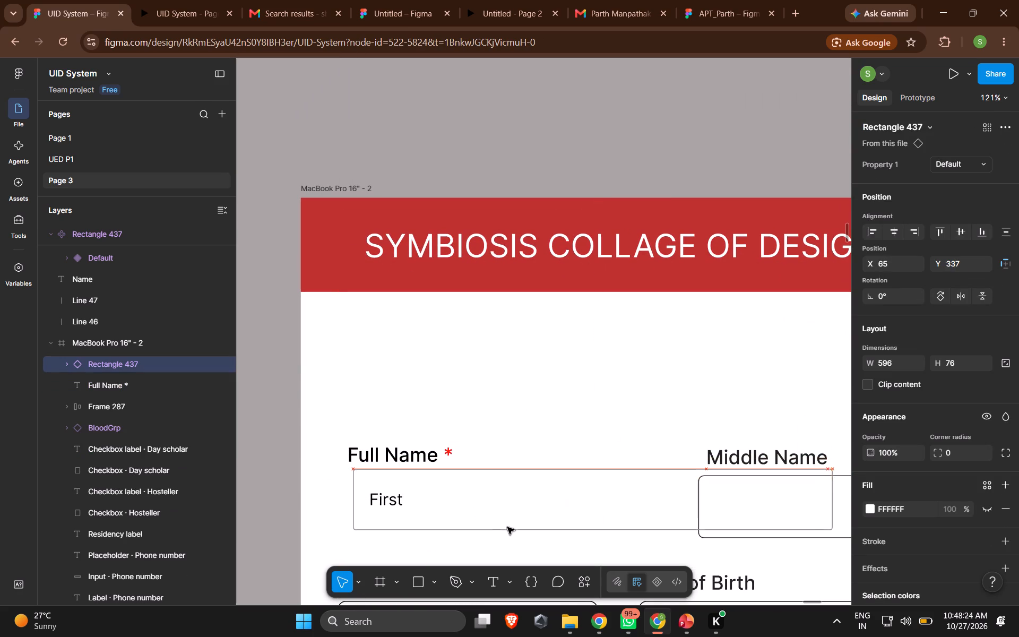
pyautogui.moveTo(507, 527); pyautogui.dragTo(496, 535)
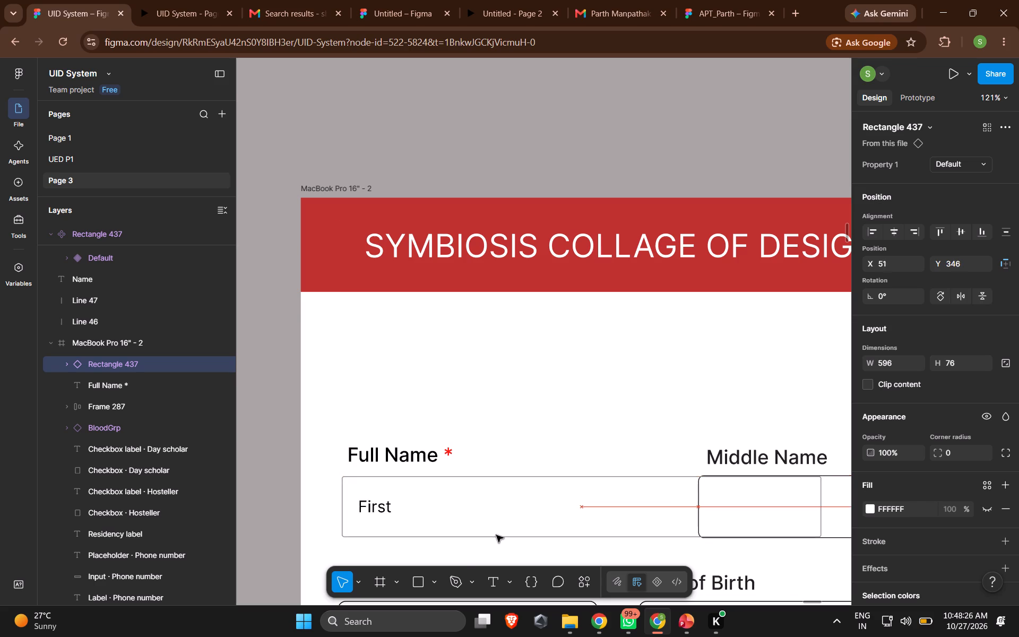
pyautogui.moveTo(496, 535); pyautogui.dragTo(502, 533)
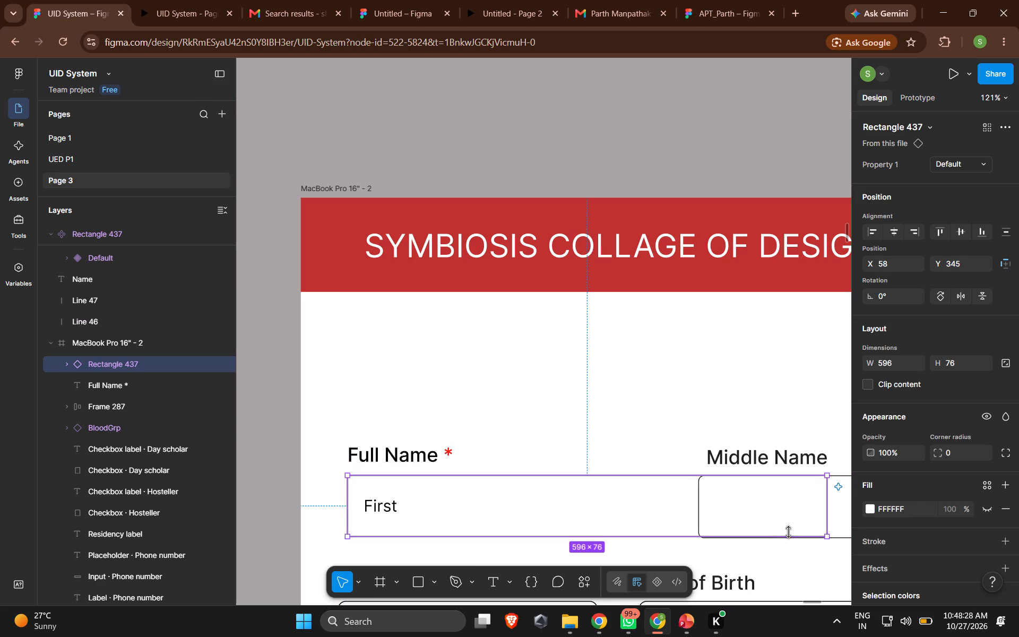
pyautogui.moveTo(825, 513); pyautogui.dragTo(670, 531)
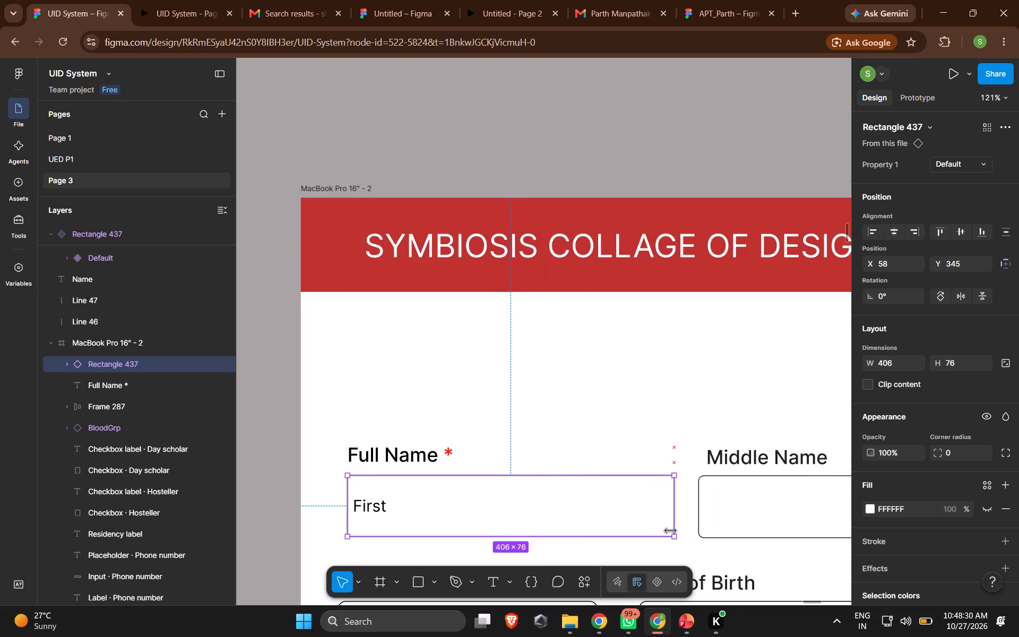
pyautogui.moveTo(670, 531); pyautogui.dragTo(668, 533)
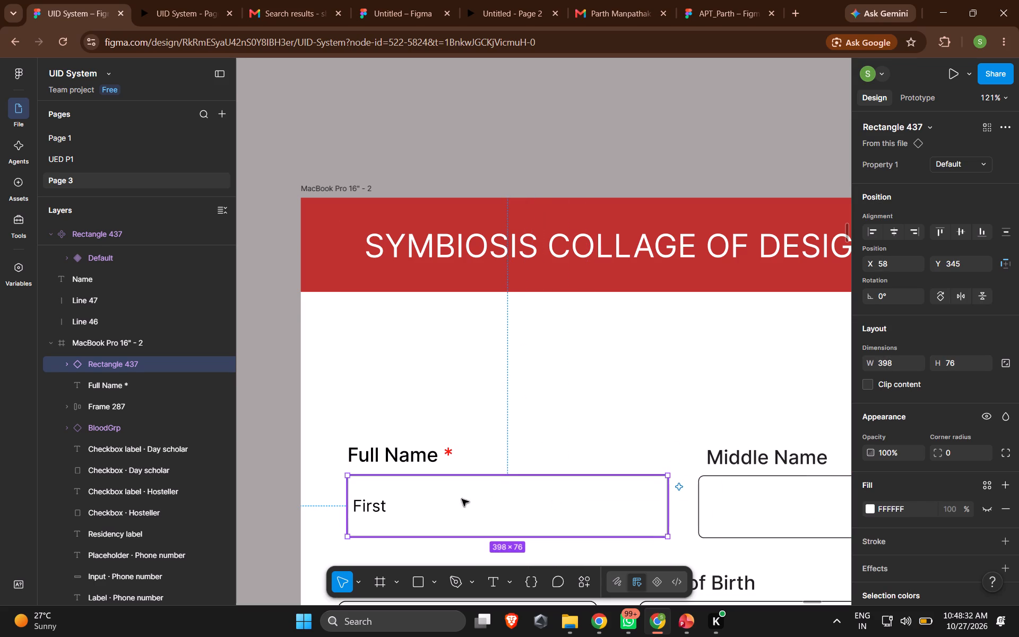
# Change the Full Name label above the First input in MacBook Pro 16" - 2 to read "First Name *".
pyautogui.doubleClick(372, 501)
pyautogui.click(433, 496)
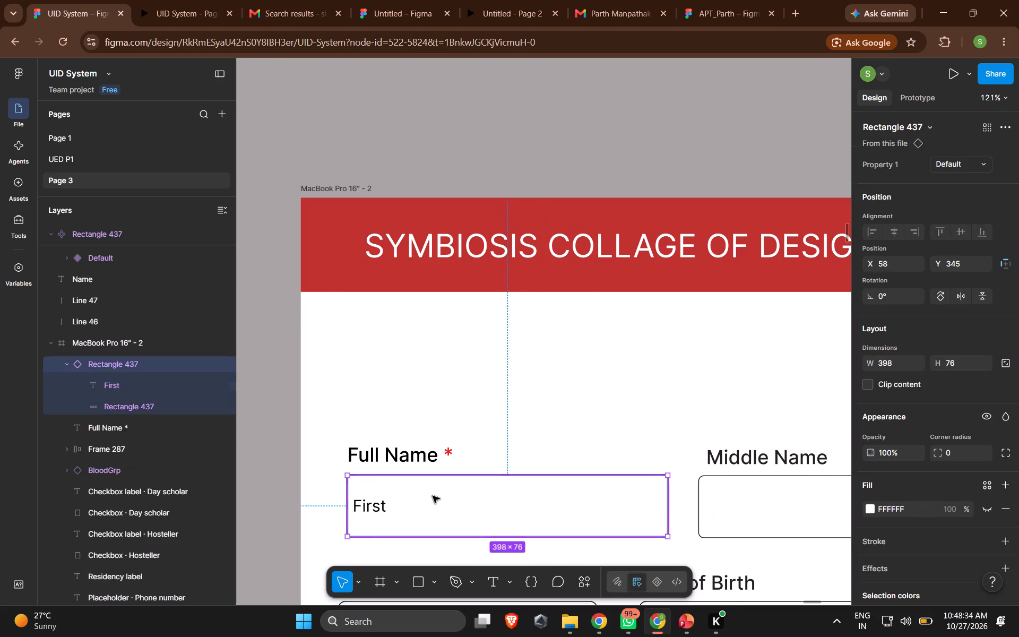
pyautogui.doubleClick(396, 474)
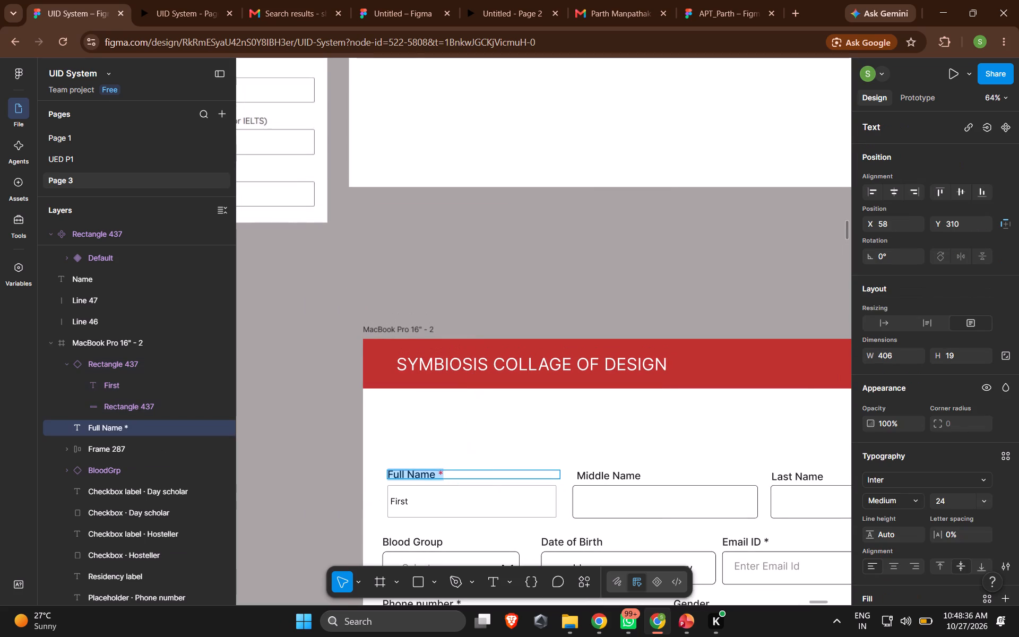
pyautogui.click(401, 473)
pyautogui.moveTo(405, 473); pyautogui.dragTo(381, 478)
pyautogui.write('Fr')
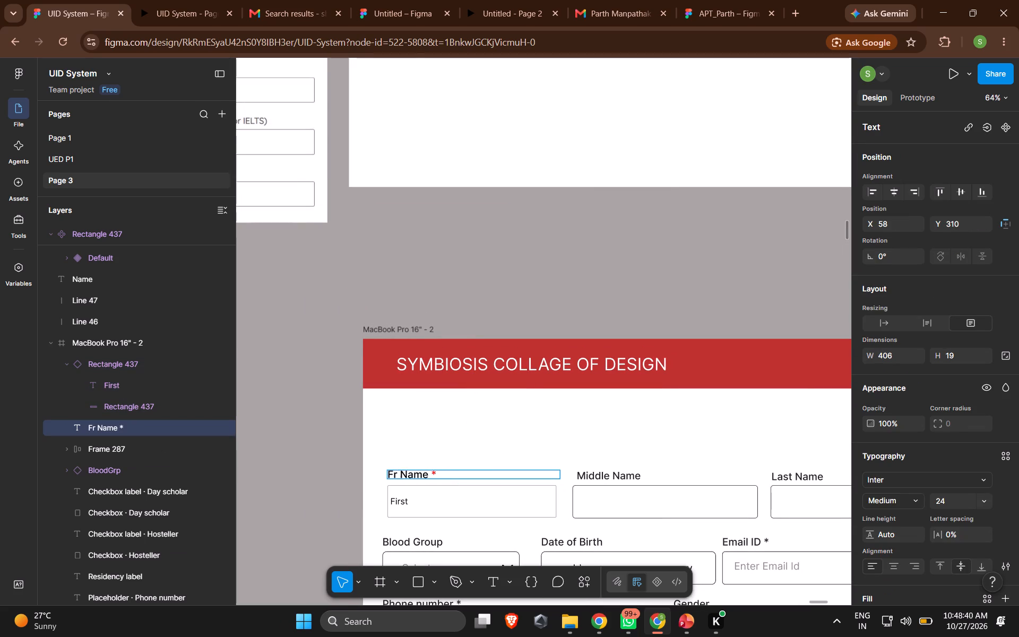
pyautogui.press('BackSpace')
pyautogui.write('irst')
pyautogui.click(328, 513)
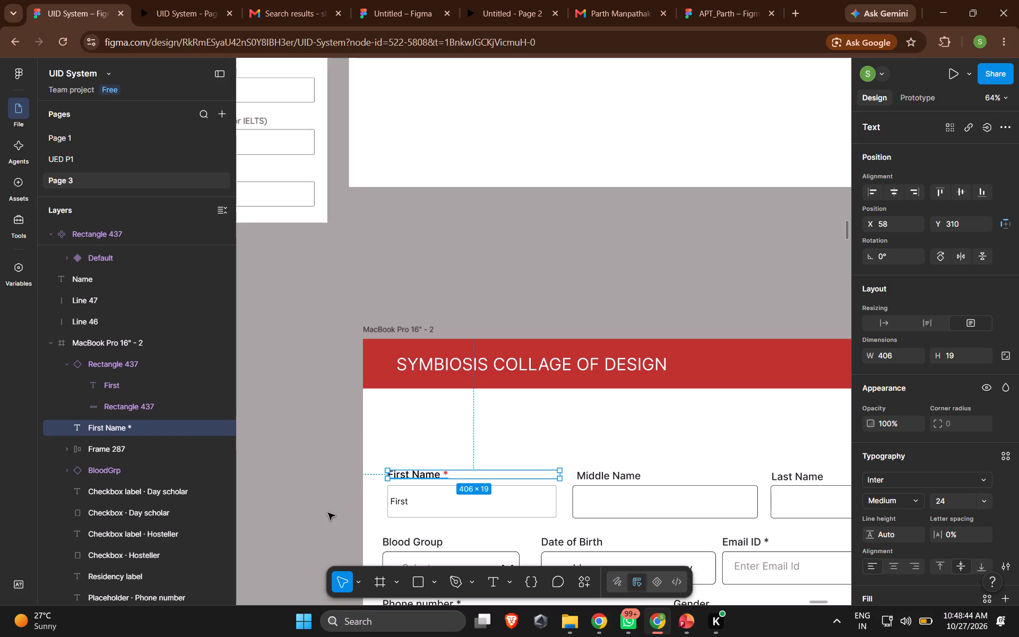
pyautogui.click(307, 510)
# Replace the "First" placeholder inside the First Name input with "Enter yor name".
pyautogui.scroll(-1, 307, 510)
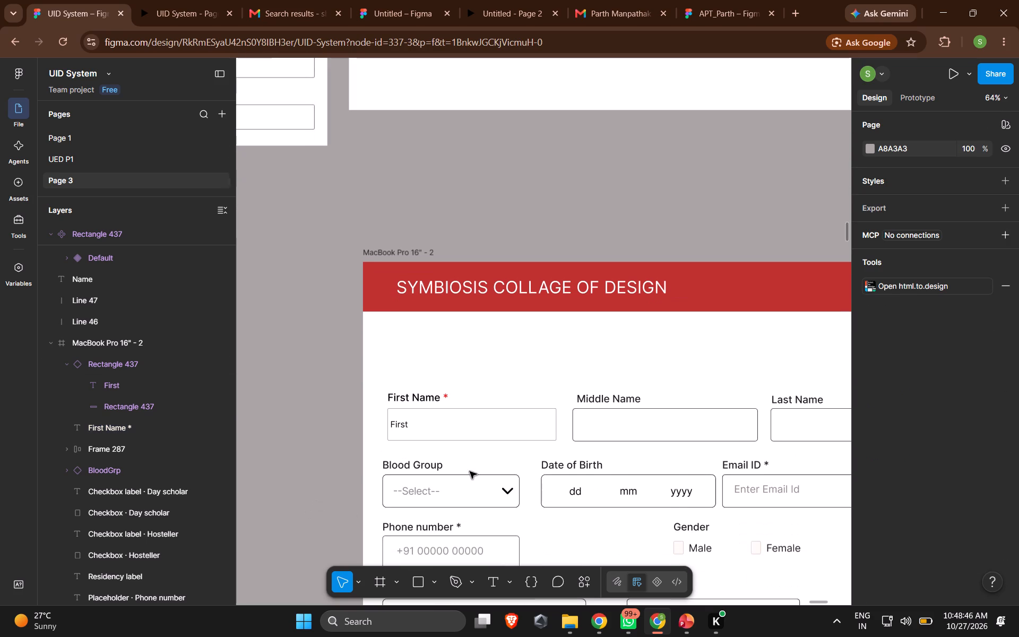
pyautogui.hscroll(-1, 470, 471)
pyautogui.click(391, 423)
pyautogui.doubleClick(390, 423)
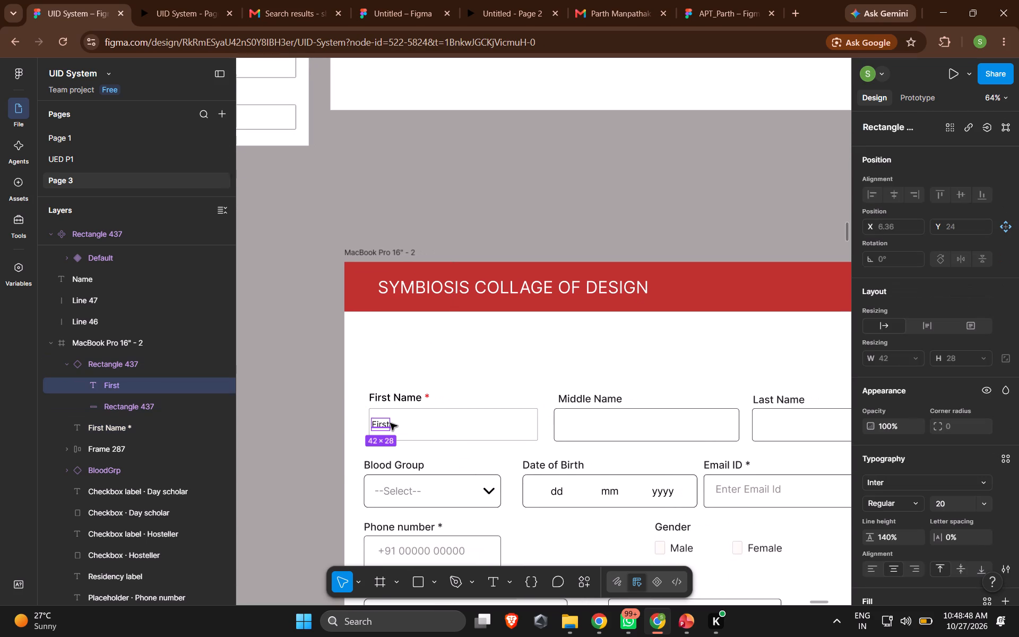
pyautogui.doubleClick(390, 423)
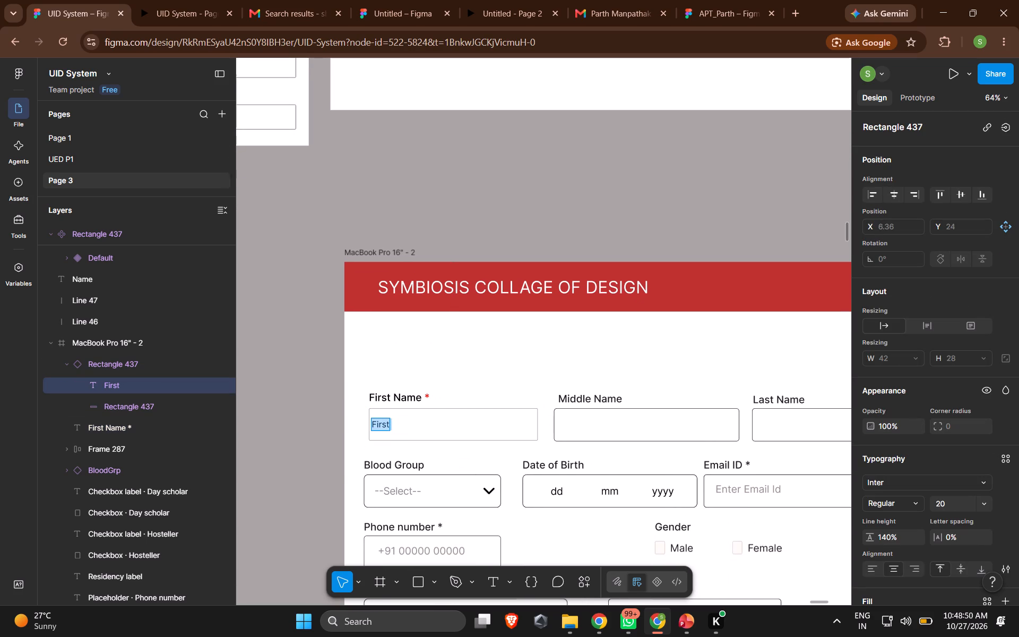
pyautogui.click(390, 423)
pyautogui.doubleClick(390, 423)
pyautogui.tripleClick(383, 424)
pyautogui.write('Enter')
pyautogui.press('space')
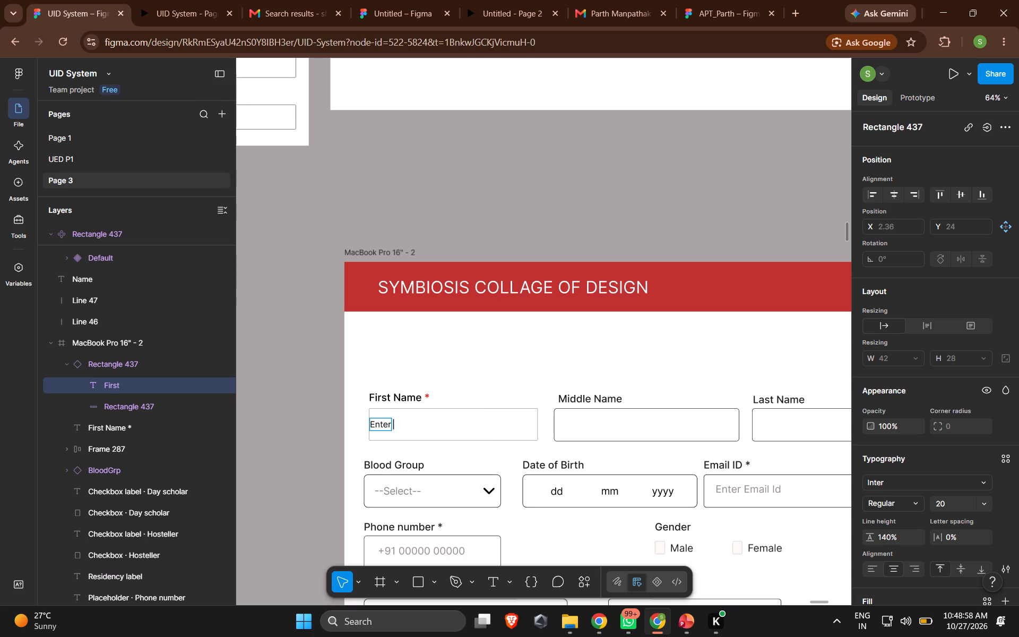
pyautogui.press('y')
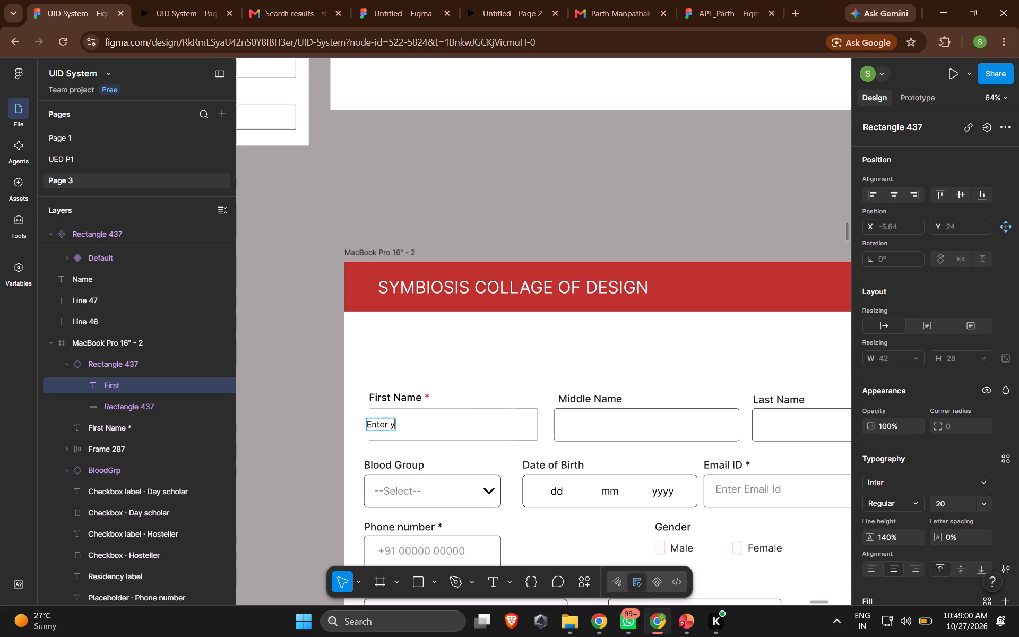
pyautogui.write('or name')
pyautogui.click(333, 424)
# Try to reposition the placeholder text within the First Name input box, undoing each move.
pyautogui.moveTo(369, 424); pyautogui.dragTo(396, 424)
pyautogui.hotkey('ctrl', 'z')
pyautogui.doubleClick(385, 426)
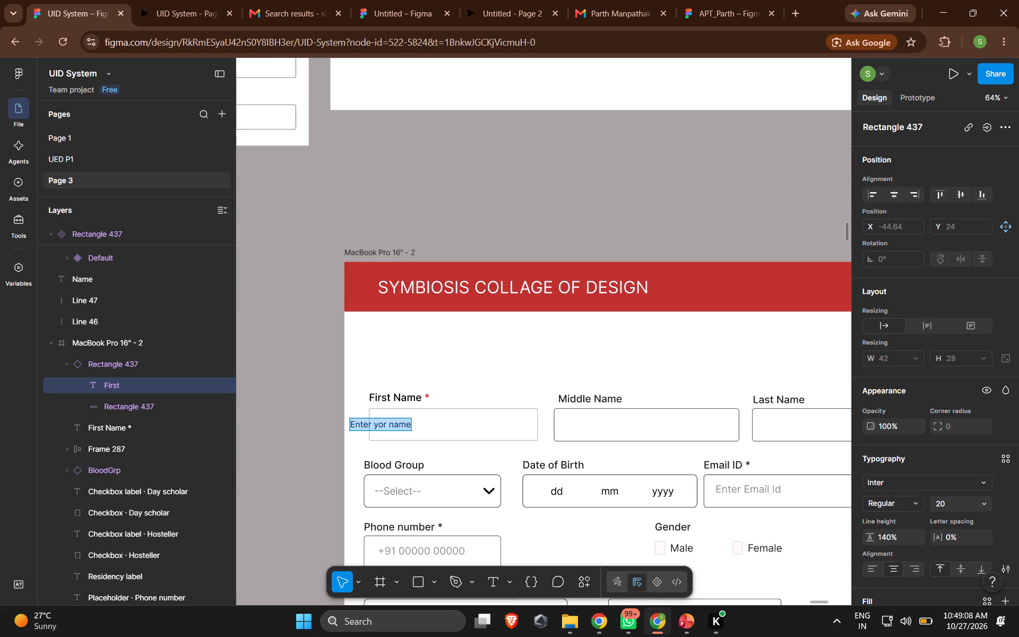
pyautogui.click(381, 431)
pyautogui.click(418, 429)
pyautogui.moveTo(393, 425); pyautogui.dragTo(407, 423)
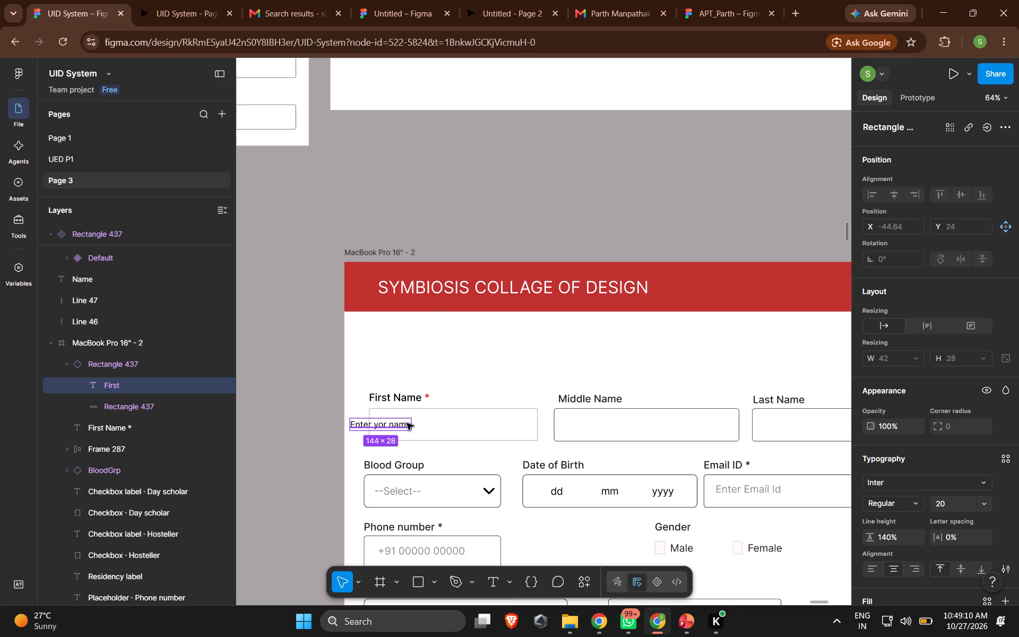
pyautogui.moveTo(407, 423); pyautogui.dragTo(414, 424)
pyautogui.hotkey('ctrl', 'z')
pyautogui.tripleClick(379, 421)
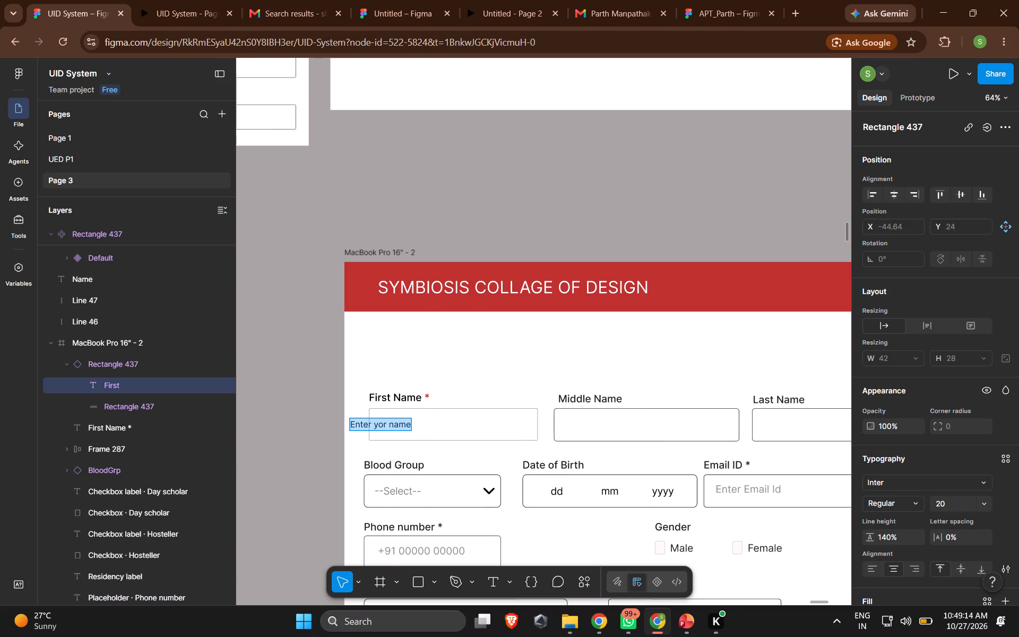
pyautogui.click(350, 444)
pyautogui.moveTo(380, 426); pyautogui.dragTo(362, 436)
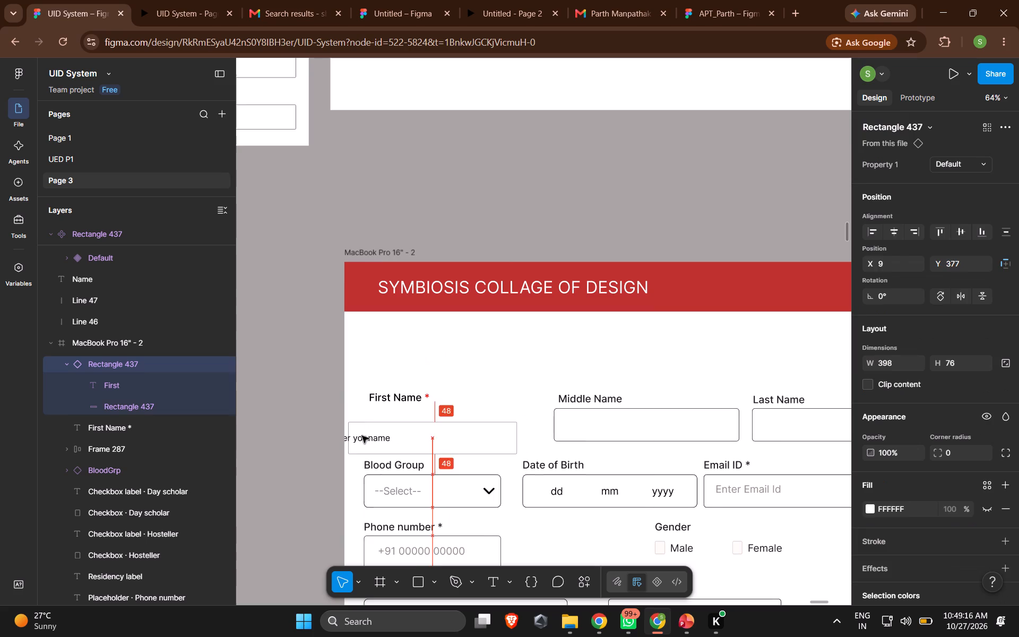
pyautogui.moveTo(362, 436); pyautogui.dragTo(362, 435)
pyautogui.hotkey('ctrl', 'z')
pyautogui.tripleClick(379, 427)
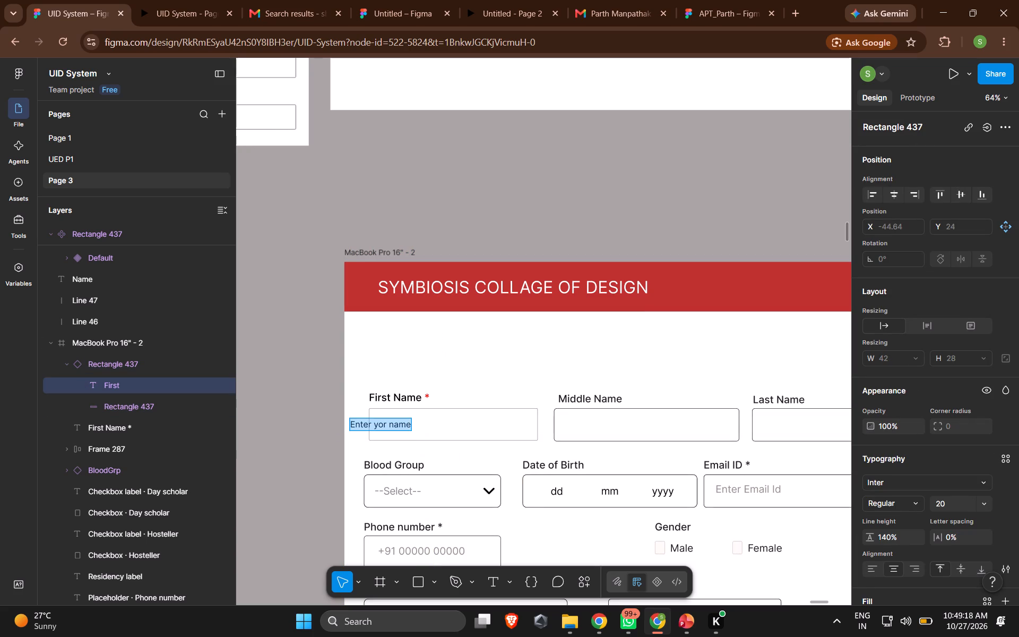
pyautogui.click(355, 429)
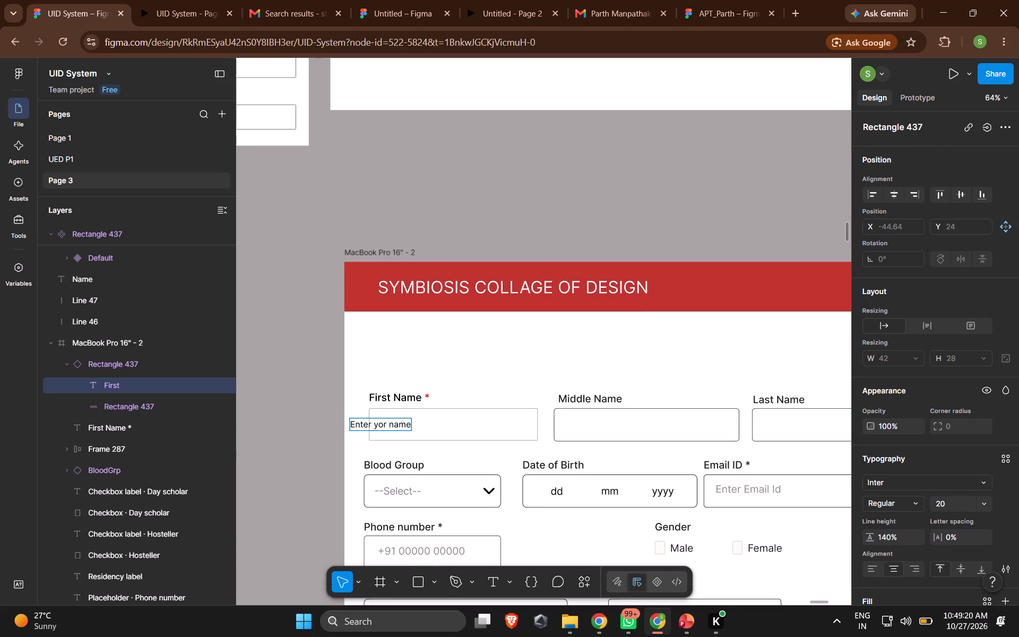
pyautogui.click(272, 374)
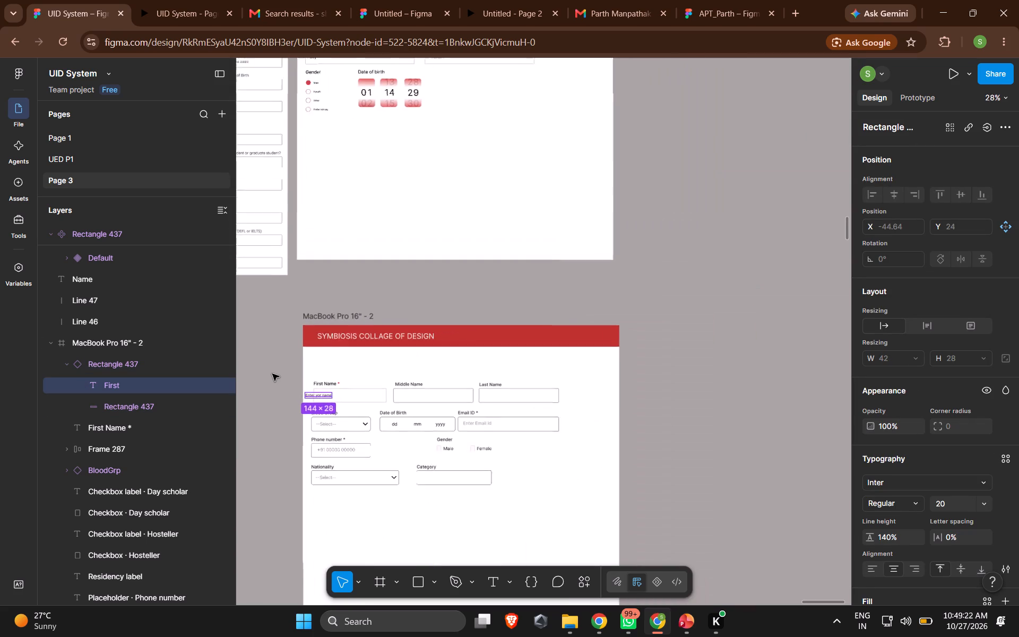
# Find the Android Compact - 56 cart frame on the canvas and open its prototype preview.
pyautogui.hscroll(1, 425, 367)
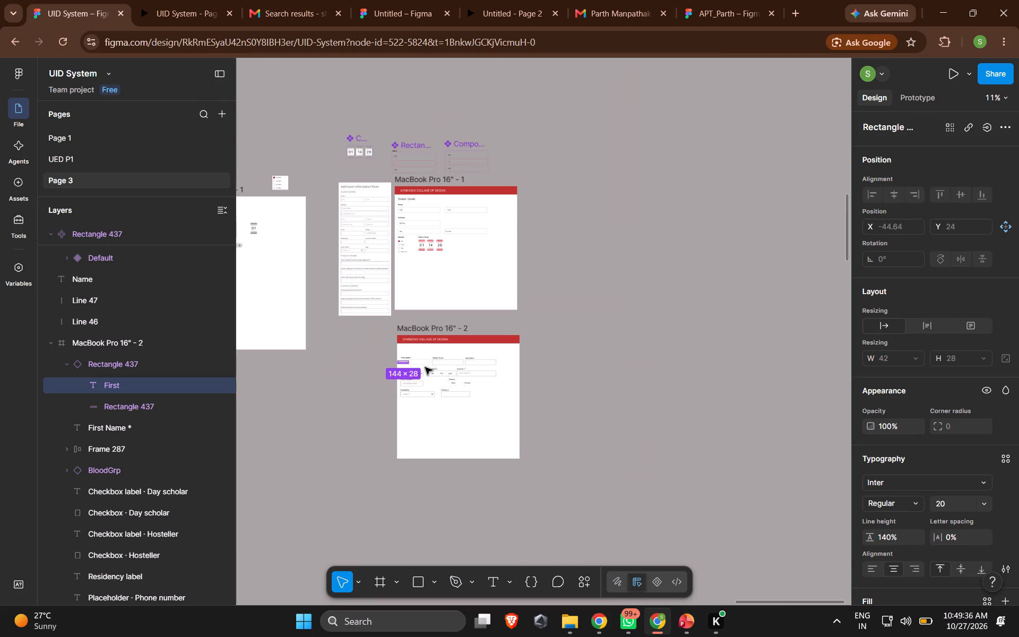
pyautogui.scroll(-1, 557, 224)
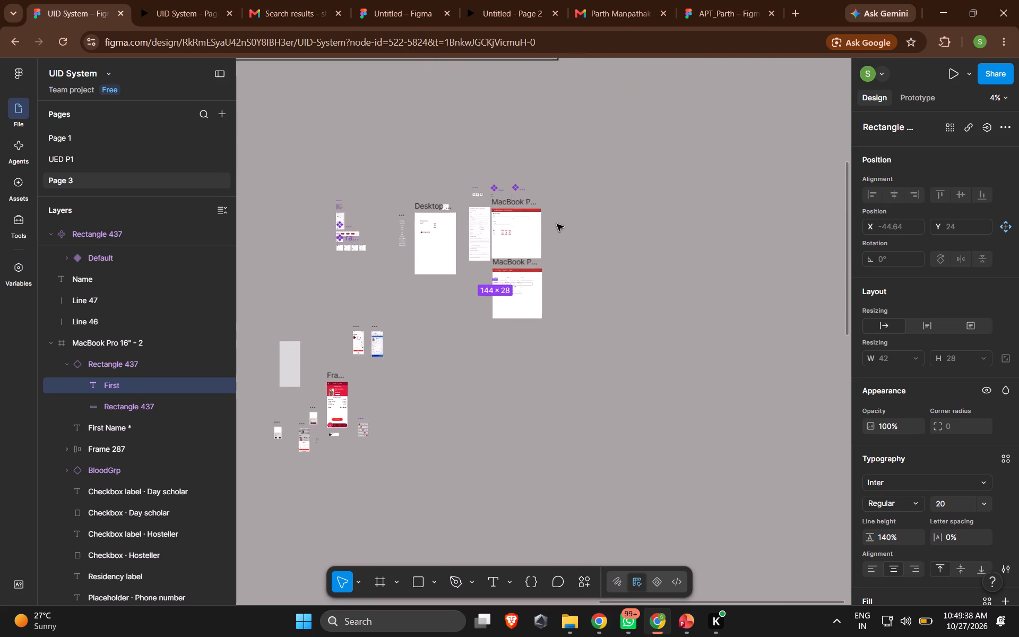
pyautogui.scroll(-1, 557, 224)
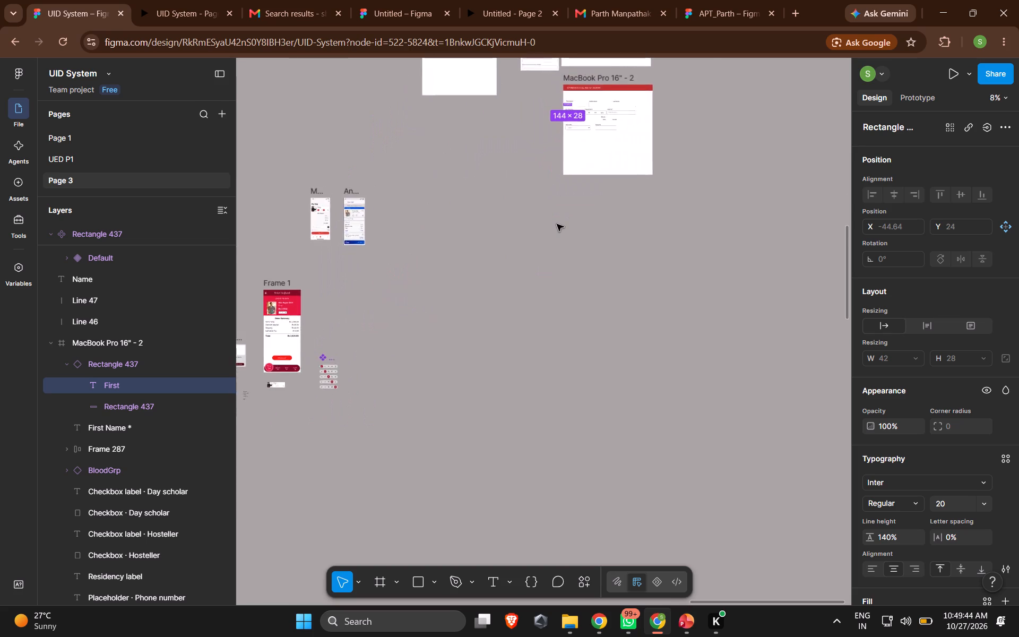
pyautogui.hscroll(5, 557, 224)
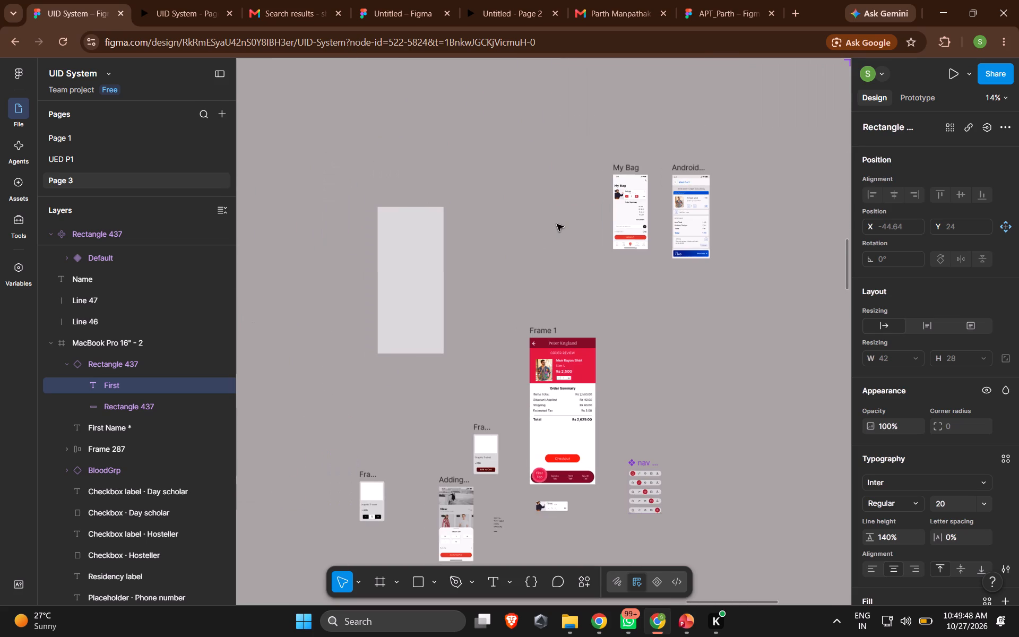
pyautogui.hscroll(-1, 641, 241)
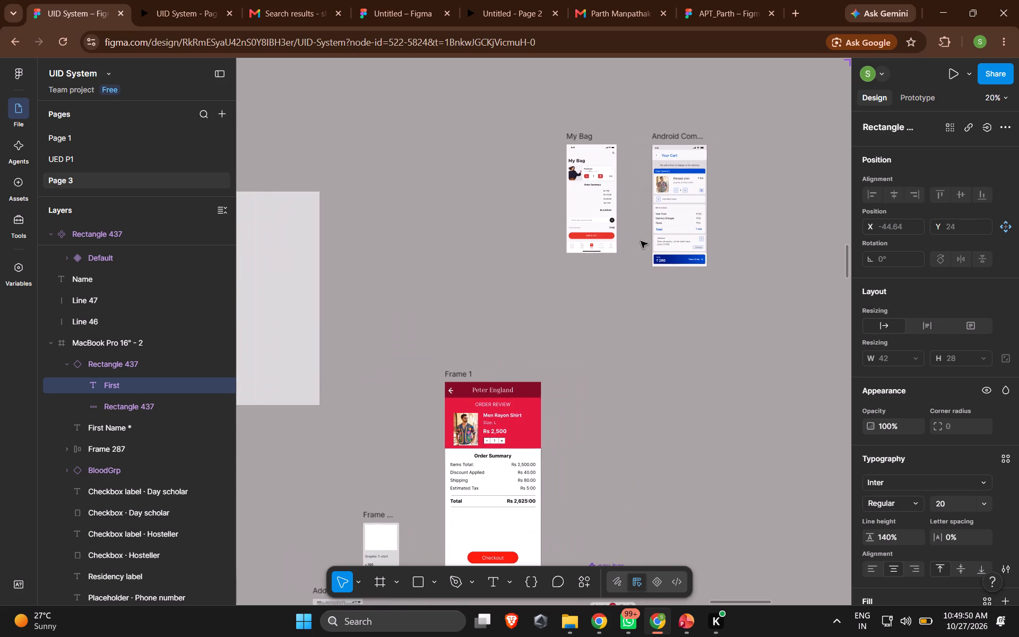
pyautogui.hscroll(-1, 641, 241)
pyautogui.scroll(1, 581, 159)
pyautogui.click(586, 134)
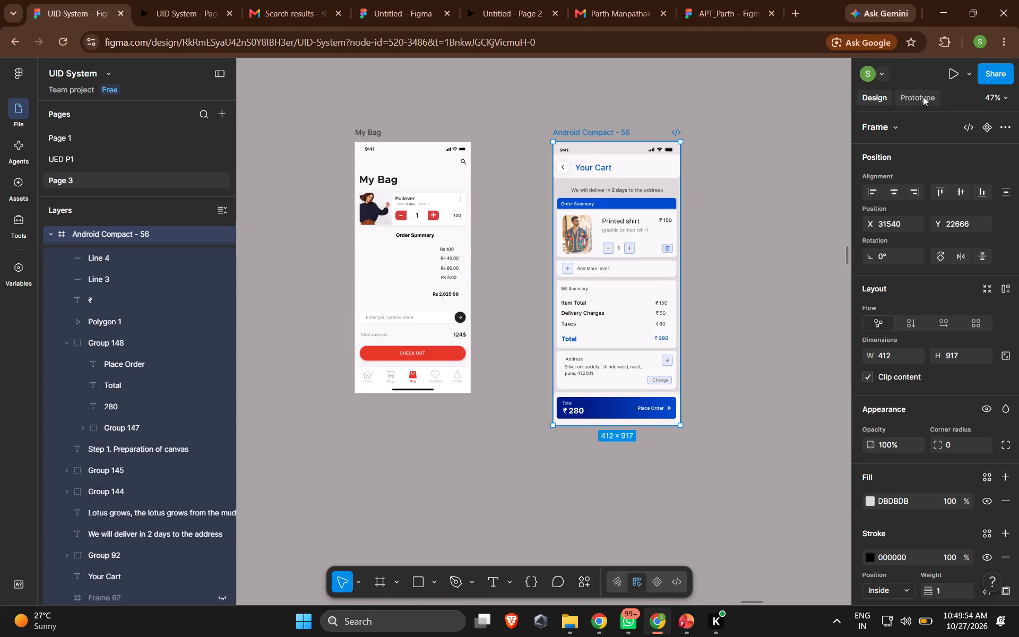
pyautogui.click(955, 72)
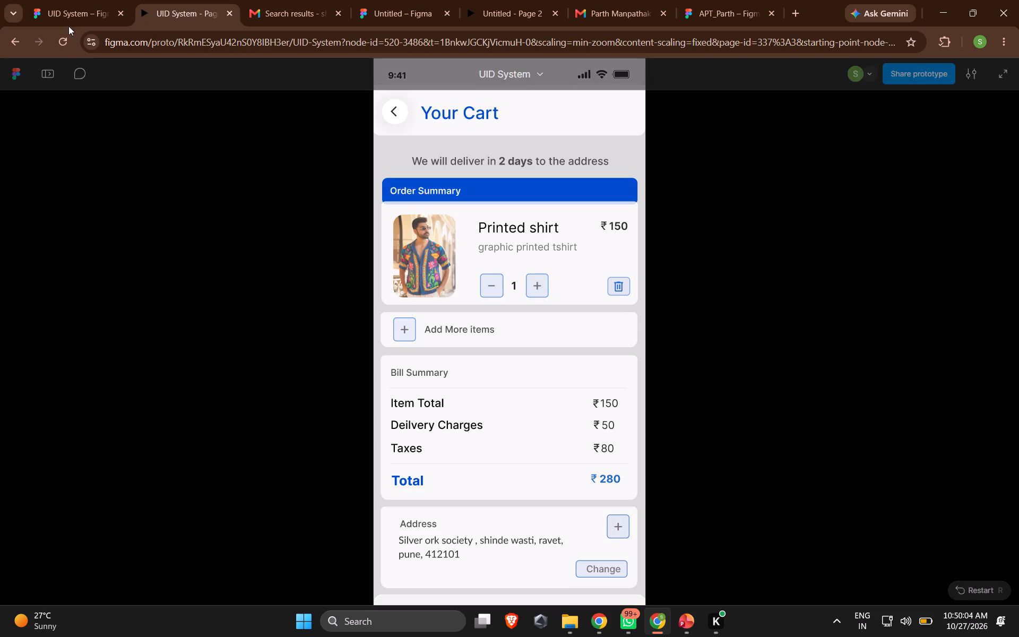
# Test the Printed shirt quantity by raising, lowering and raising it again, and examine the cart's bill summary, address and order sections.
pyautogui.click(532, 289)
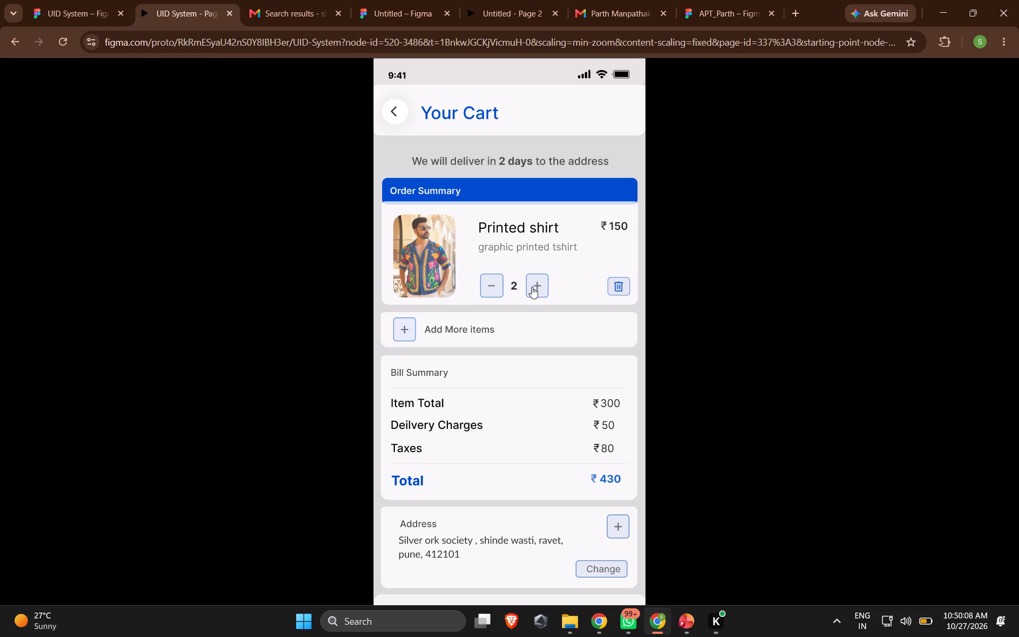
pyautogui.click(490, 285)
pyautogui.click(533, 286)
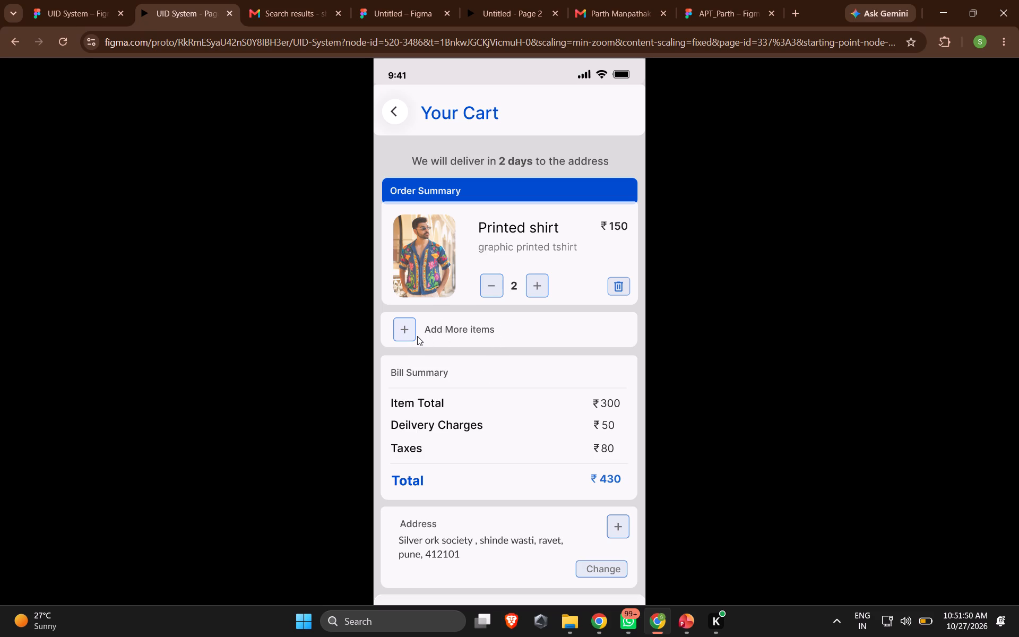
pyautogui.scroll(-1, 535, 438)
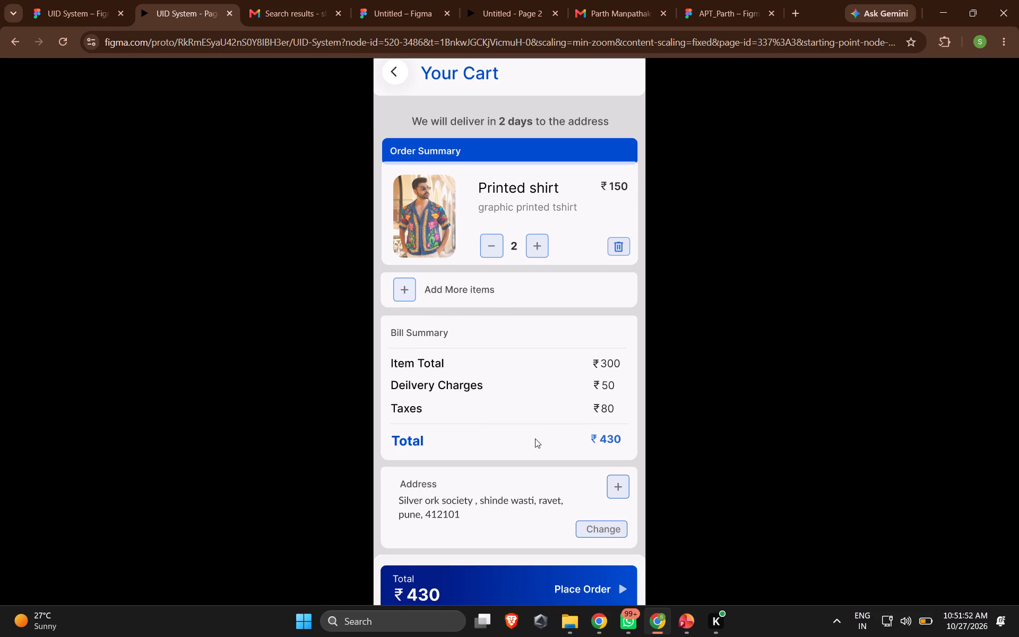
pyautogui.scroll(-1, 516, 437)
pyautogui.scroll(1, 516, 437)
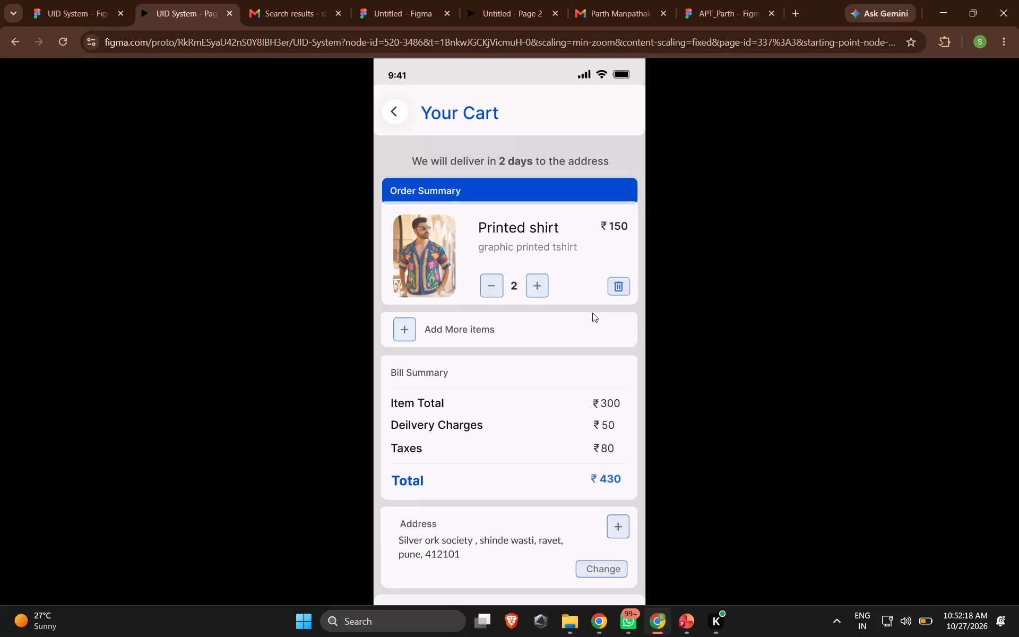
pyautogui.scroll(-1, 592, 313)
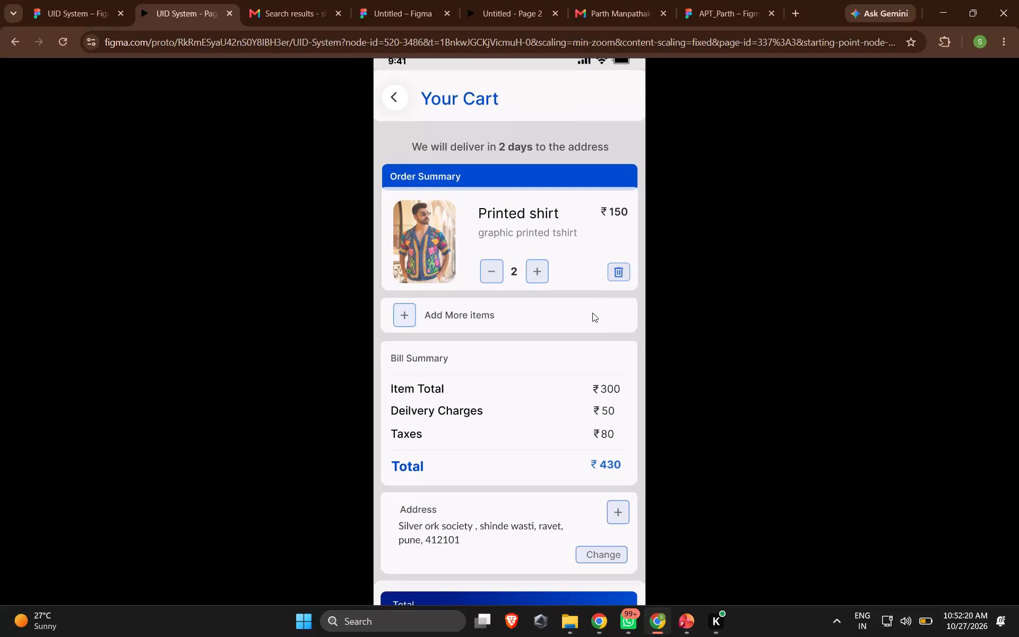
pyautogui.scroll(-2, 592, 313)
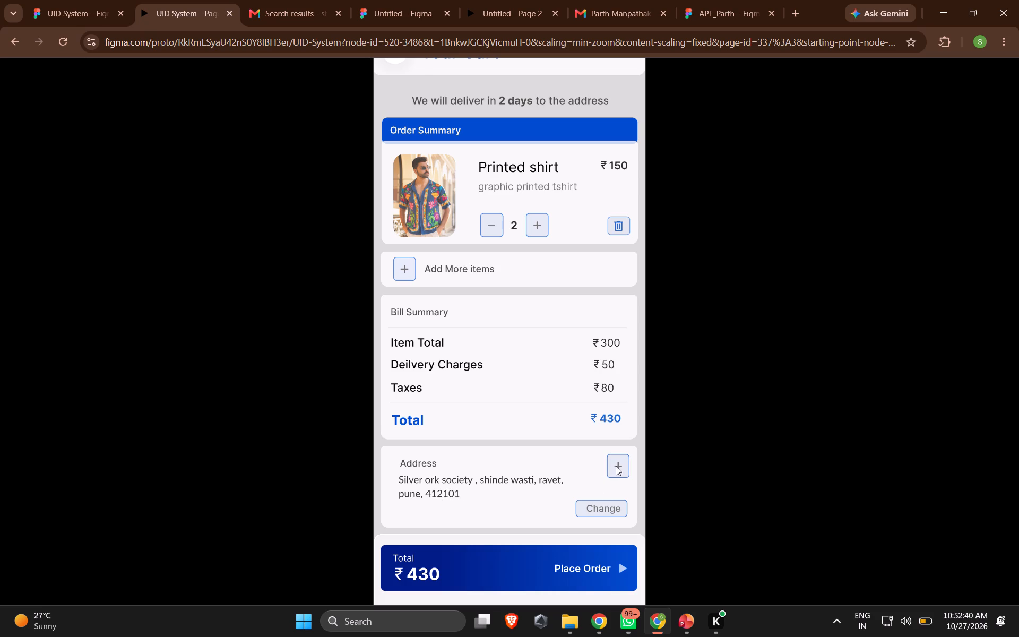
pyautogui.scroll(-1, 619, 488)
# Return to the design file, find the MacBook Pro 16" - 1 form frame and open its prototype preview.
pyautogui.click(97, 12)
pyautogui.scroll(1, 663, 330)
pyautogui.scroll(-2, 663, 330)
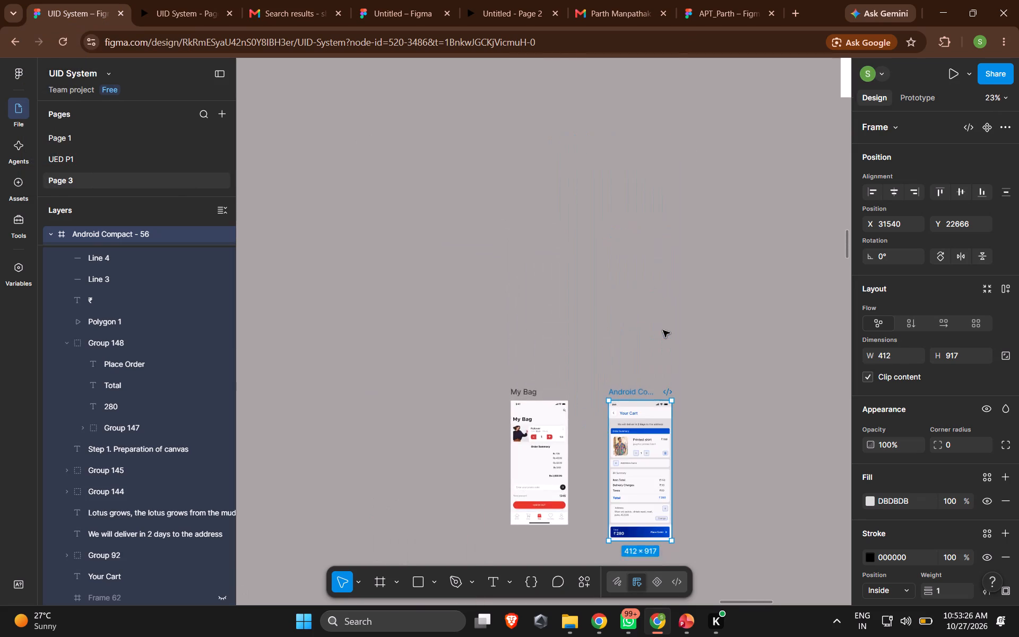
pyautogui.scroll(-2, 663, 330)
pyautogui.hscroll(-2, 663, 330)
pyautogui.scroll(2, 663, 330)
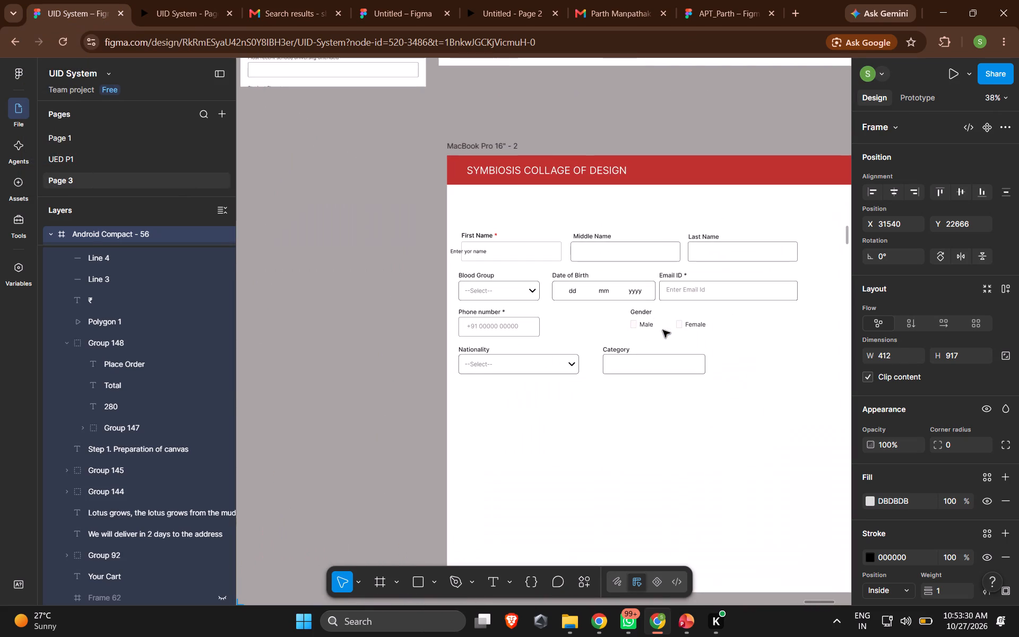
pyautogui.scroll(1, 663, 330)
pyautogui.scroll(2, 525, 197)
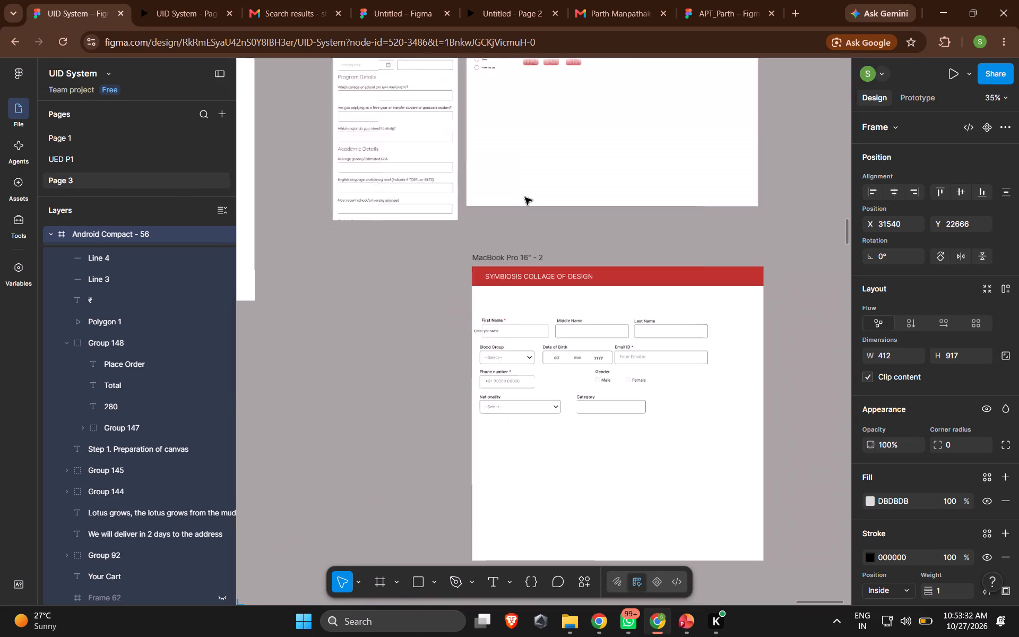
pyautogui.scroll(1, 528, 246)
pyautogui.click(522, 181)
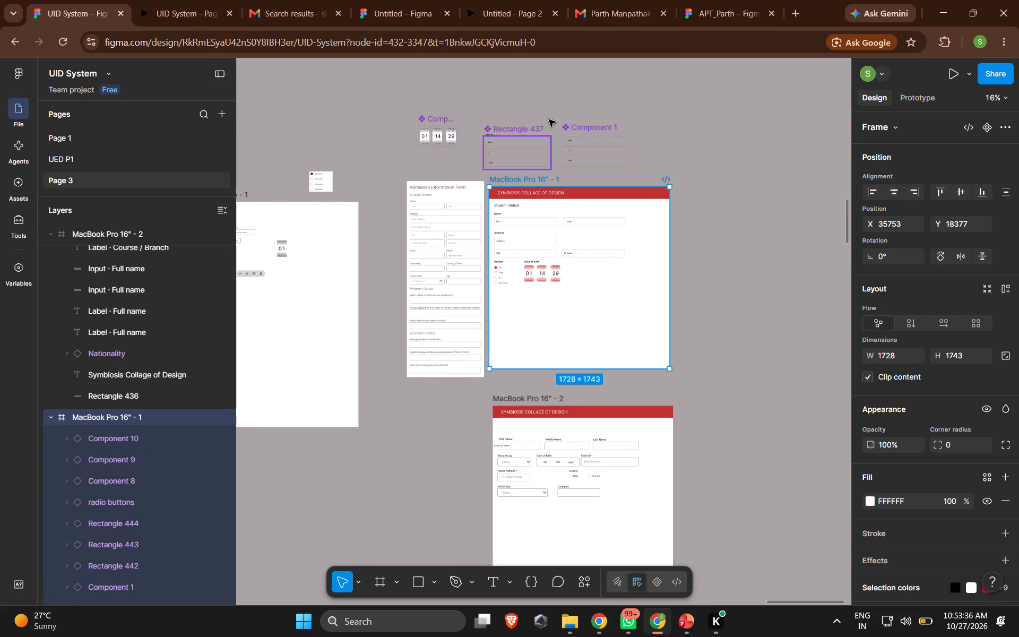
pyautogui.click(952, 75)
# Test the First, Last, Address and City fields and the Female and Other gender options in the Student Details form.
pyautogui.moveTo(531, 169); pyautogui.dragTo(390, 128)
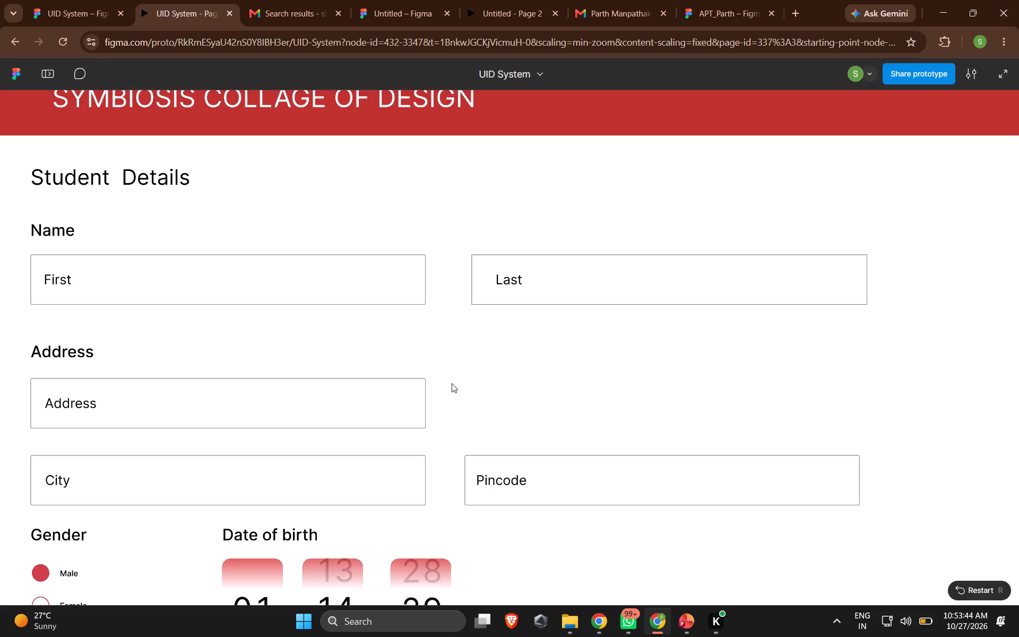
pyautogui.scroll(-2, 452, 383)
pyautogui.scroll(1, 452, 383)
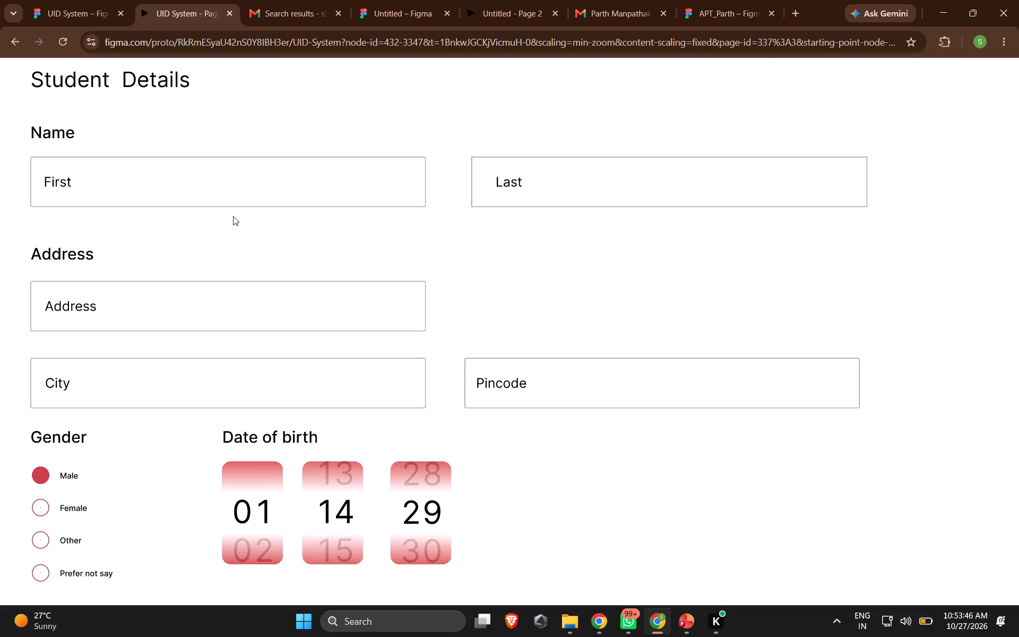
pyautogui.click(227, 183)
pyautogui.click(523, 182)
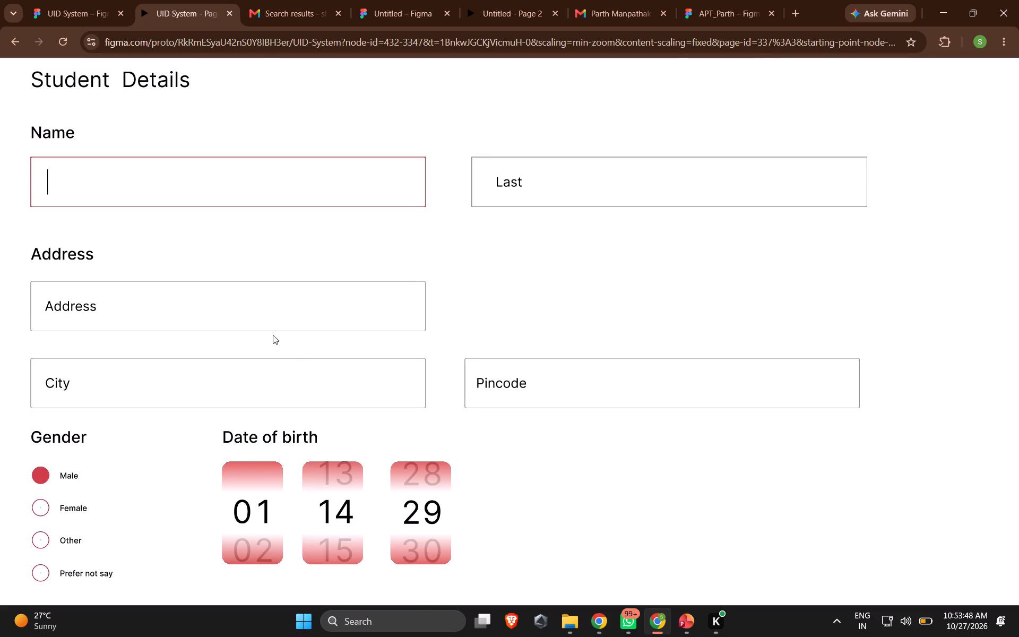
pyautogui.click(270, 315)
pyautogui.click(238, 369)
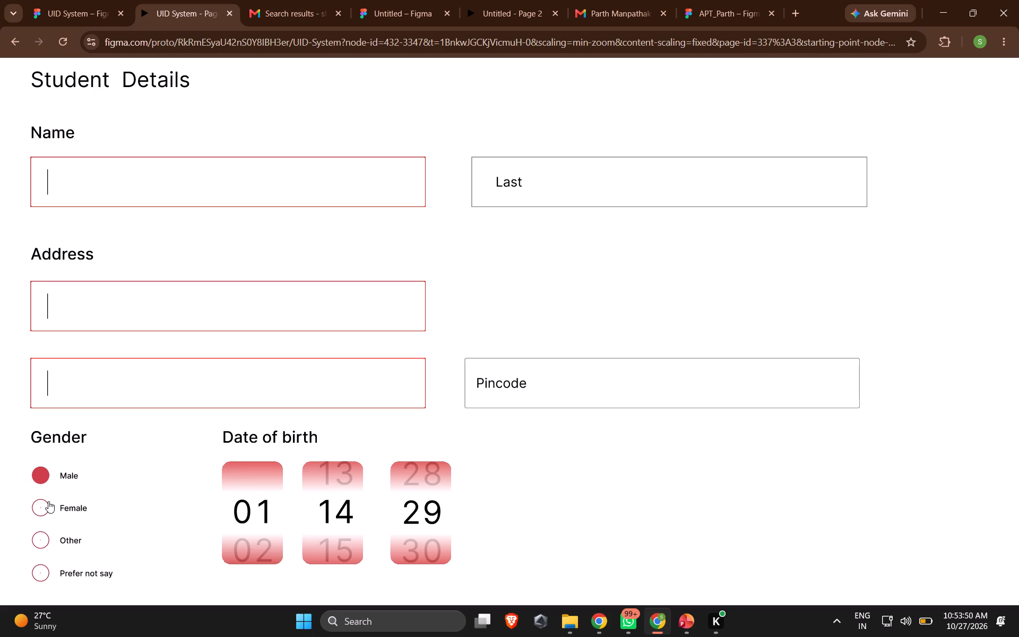
pyautogui.click(47, 505)
pyautogui.click(49, 545)
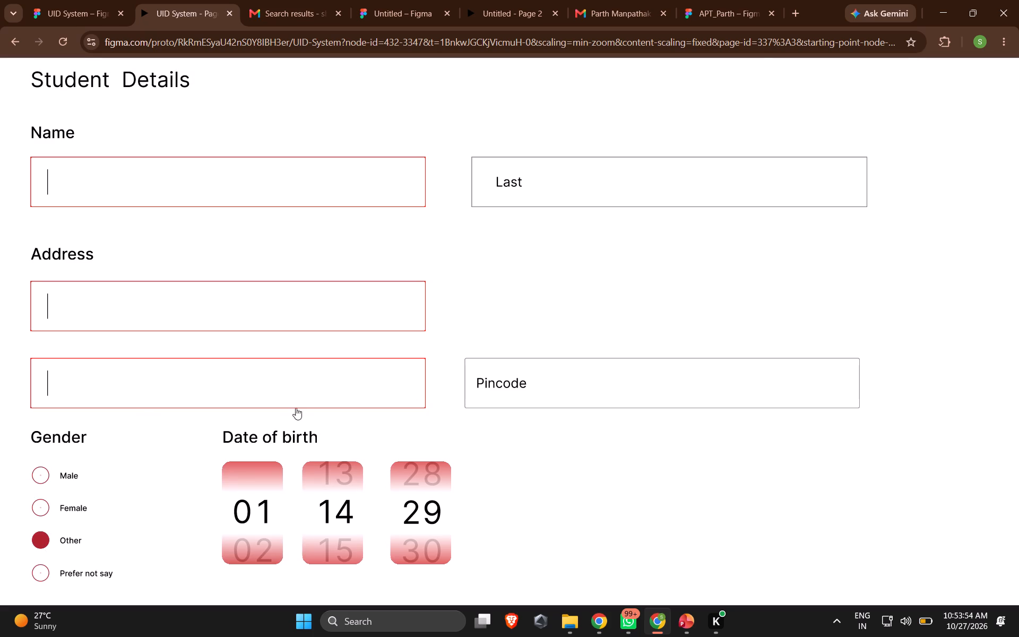
# Try scrolling the first and middle date of birth wheels in the form preview.
pyautogui.moveTo(261, 510); pyautogui.dragTo(282, 435)
pyautogui.moveTo(269, 449); pyautogui.dragTo(277, 414)
pyautogui.moveTo(256, 417); pyautogui.dragTo(231, 498)
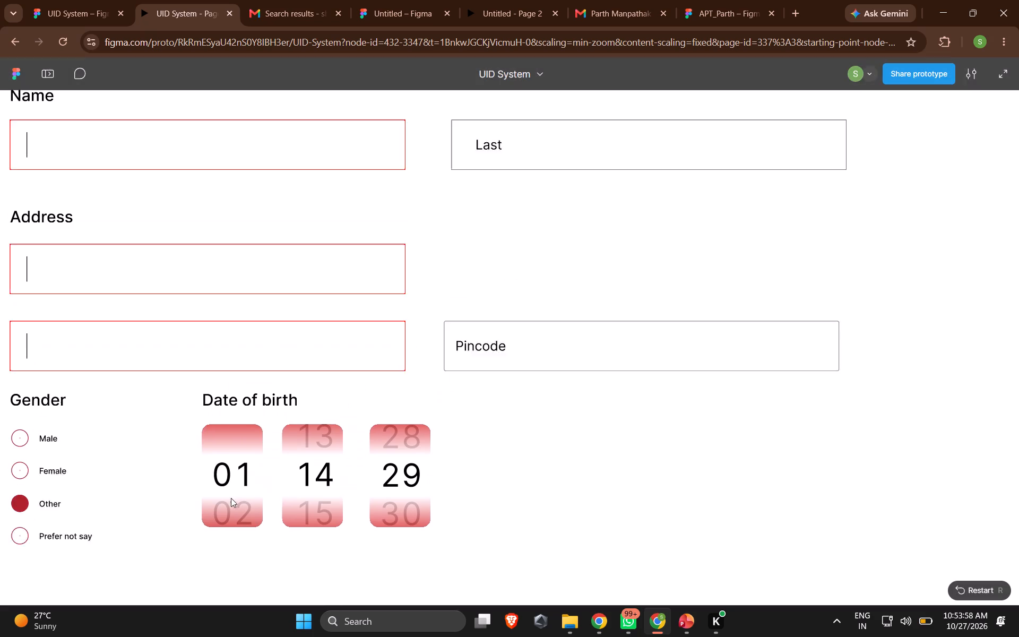
pyautogui.moveTo(231, 498); pyautogui.dragTo(230, 497)
pyautogui.moveTo(313, 481); pyautogui.dragTo(311, 500)
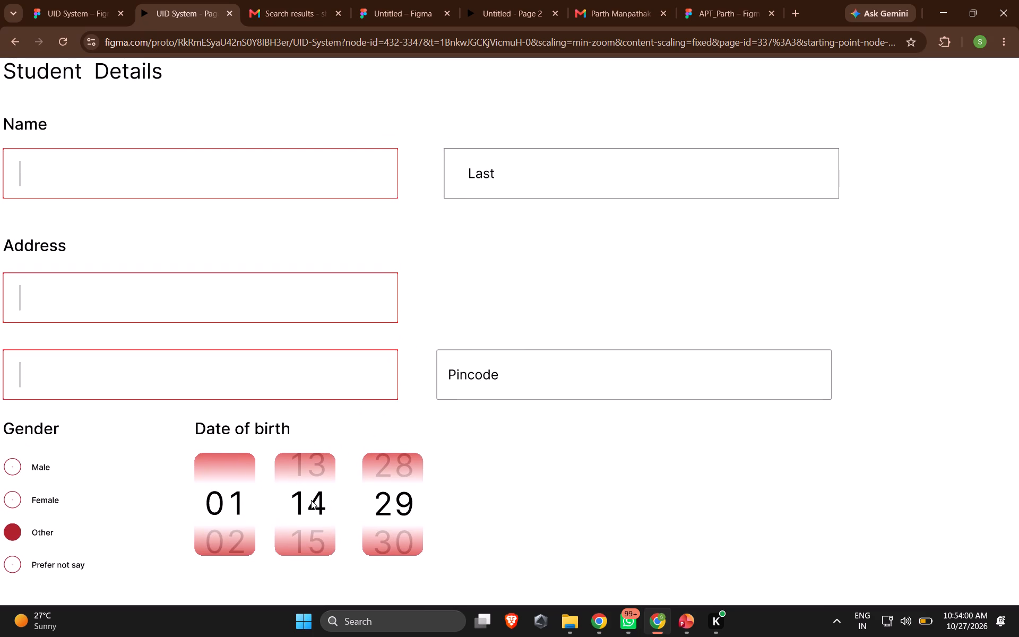
pyautogui.moveTo(311, 500); pyautogui.dragTo(311, 497)
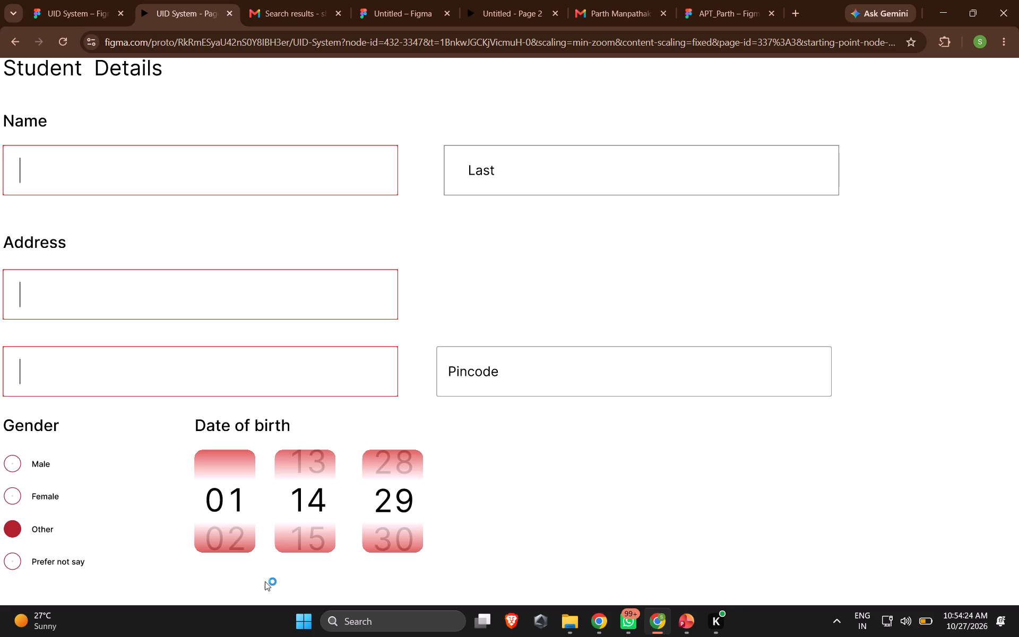
# Retest the first date of birth wheel by pulling its numbers up and down several times.
pyautogui.scroll(-3, 236, 510)
pyautogui.scroll(1, 233, 499)
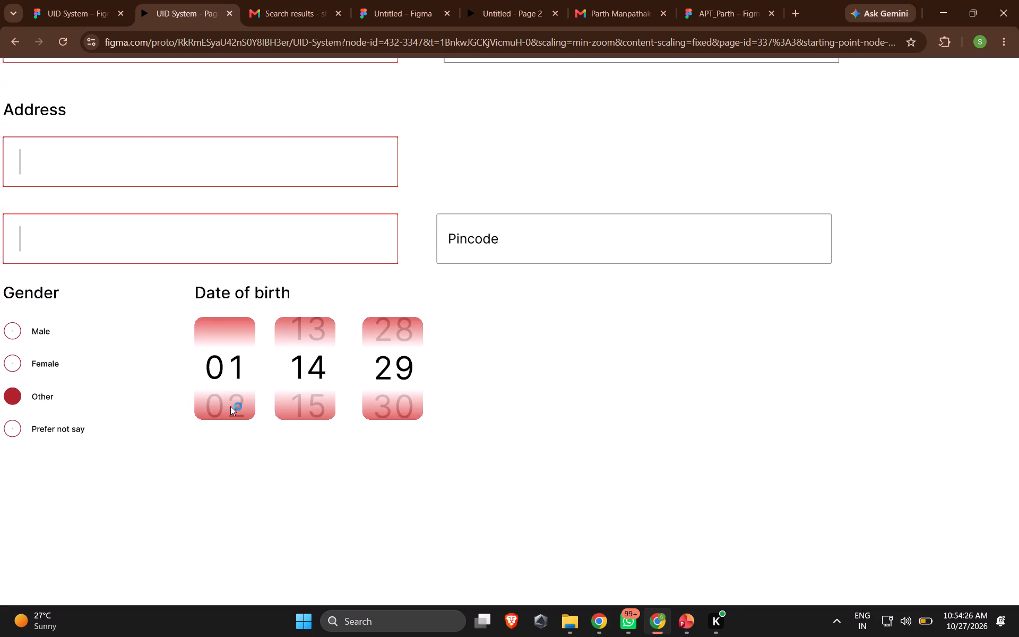
pyautogui.moveTo(217, 361); pyautogui.dragTo(215, 337)
pyautogui.scroll(-2, 218, 361)
pyautogui.scroll(2, 215, 337)
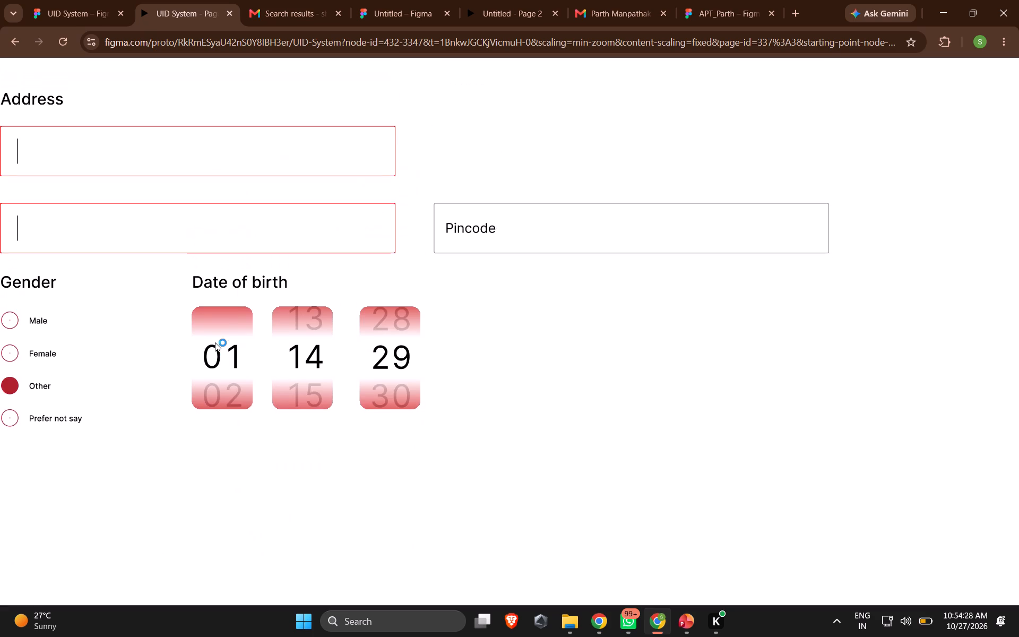
pyautogui.moveTo(219, 342); pyautogui.dragTo(207, 354)
pyautogui.moveTo(208, 369); pyautogui.dragTo(217, 352)
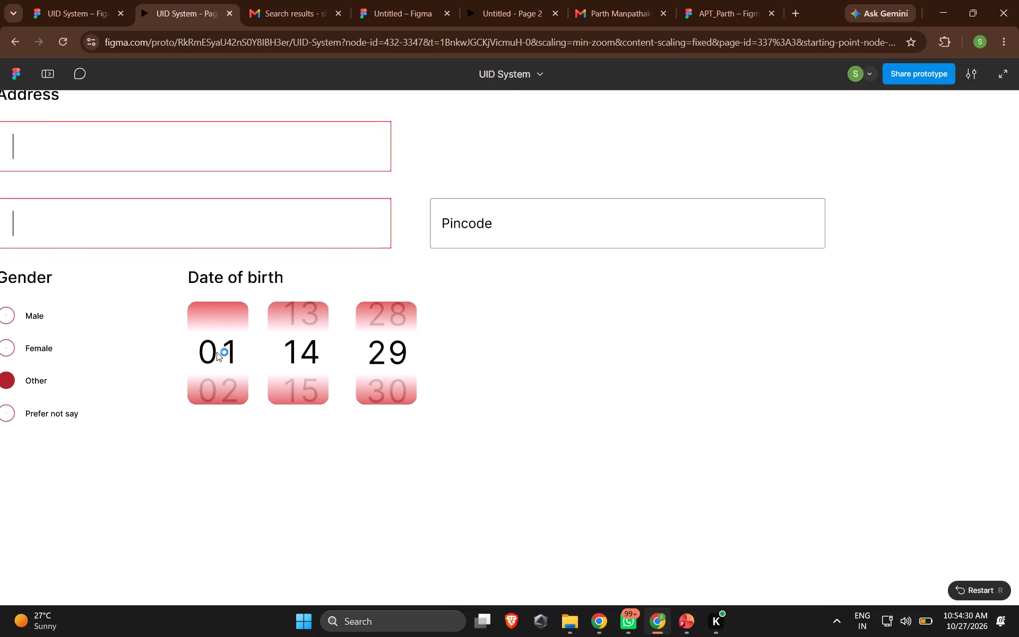
pyautogui.moveTo(217, 352); pyautogui.dragTo(257, 318)
pyautogui.click(252, 284)
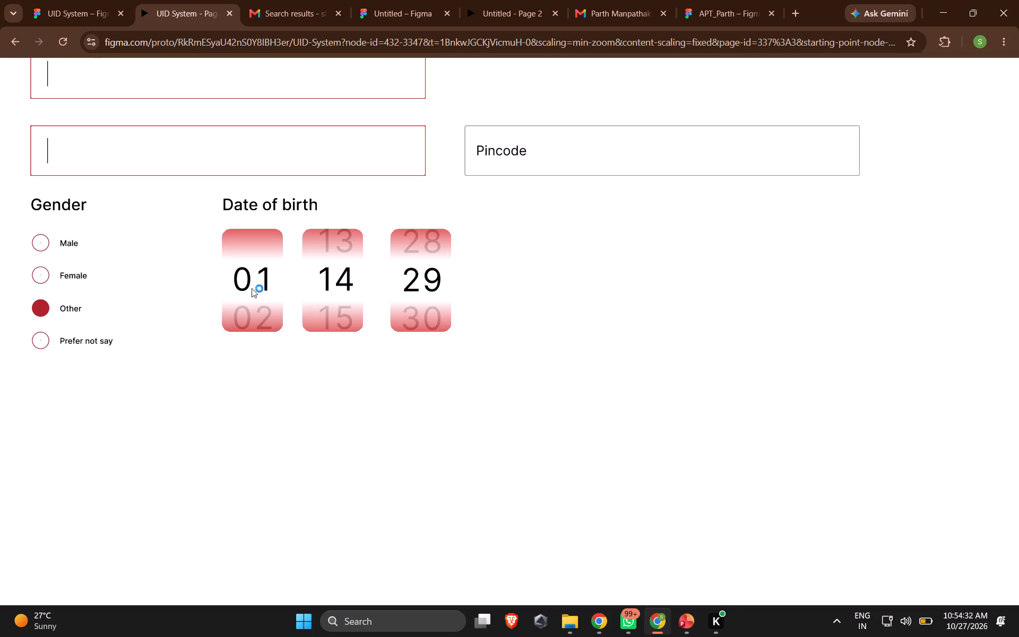
pyautogui.moveTo(252, 284); pyautogui.dragTo(255, 224)
pyautogui.moveTo(254, 225); pyautogui.dragTo(254, 229)
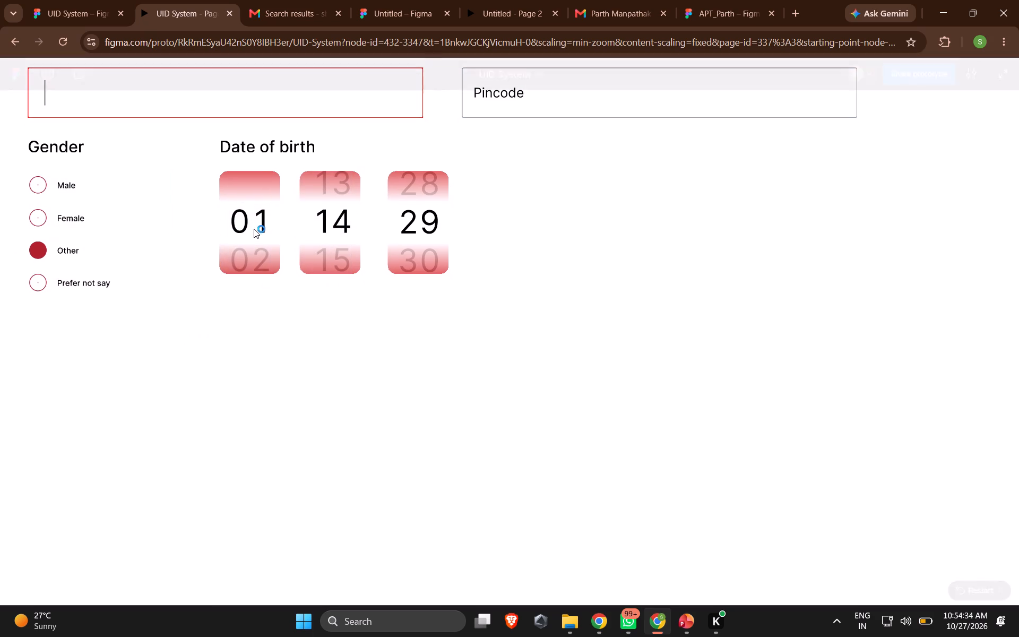
pyautogui.moveTo(254, 229); pyautogui.dragTo(247, 96)
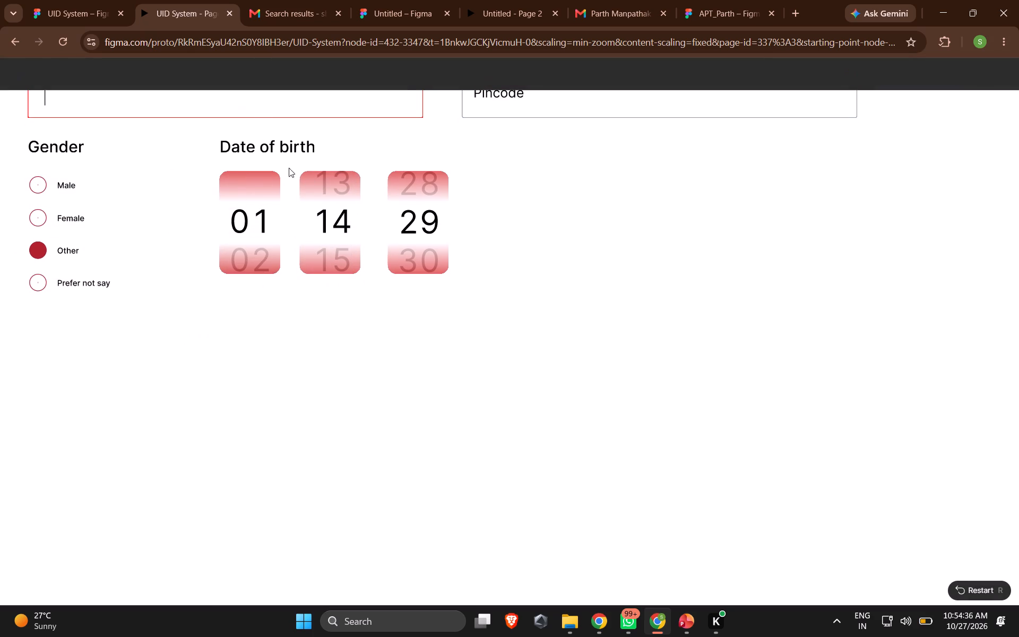
# Test how the middle and last date of birth wheels respond to scrolling through their numbers.
pyautogui.moveTo(327, 216); pyautogui.dragTo(301, 89)
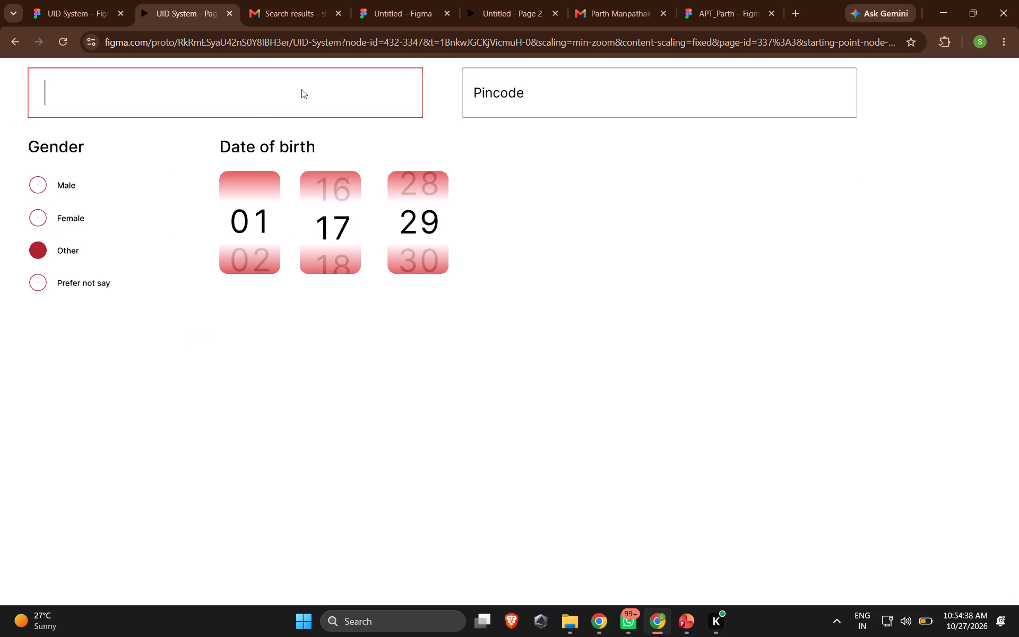
pyautogui.moveTo(301, 89); pyautogui.dragTo(296, 73)
pyautogui.moveTo(418, 216); pyautogui.dragTo(418, 180)
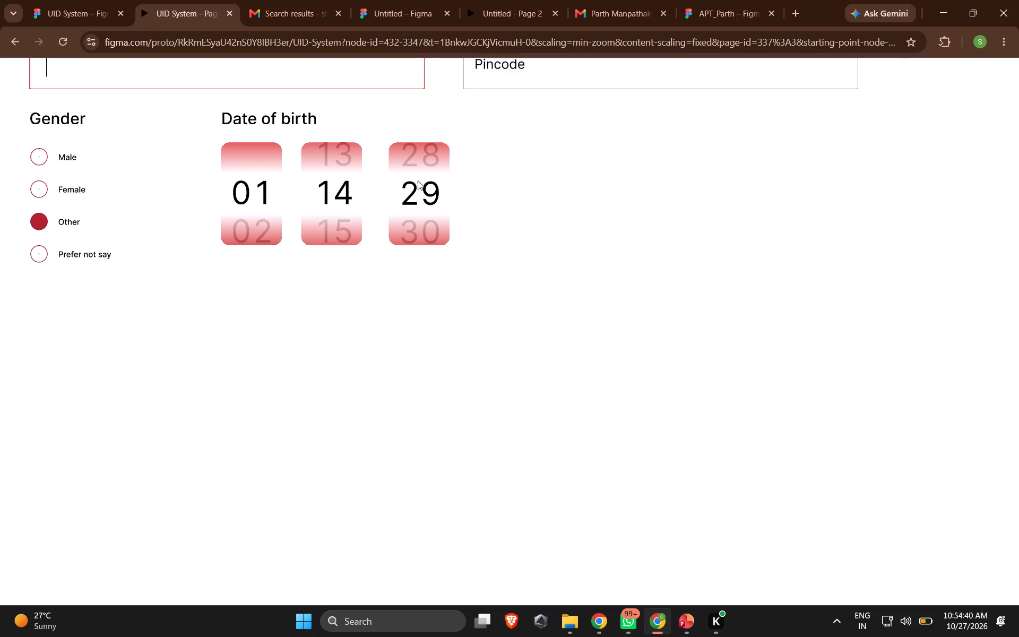
pyautogui.moveTo(418, 180); pyautogui.dragTo(407, 192)
pyautogui.moveTo(343, 223); pyautogui.dragTo(337, 217)
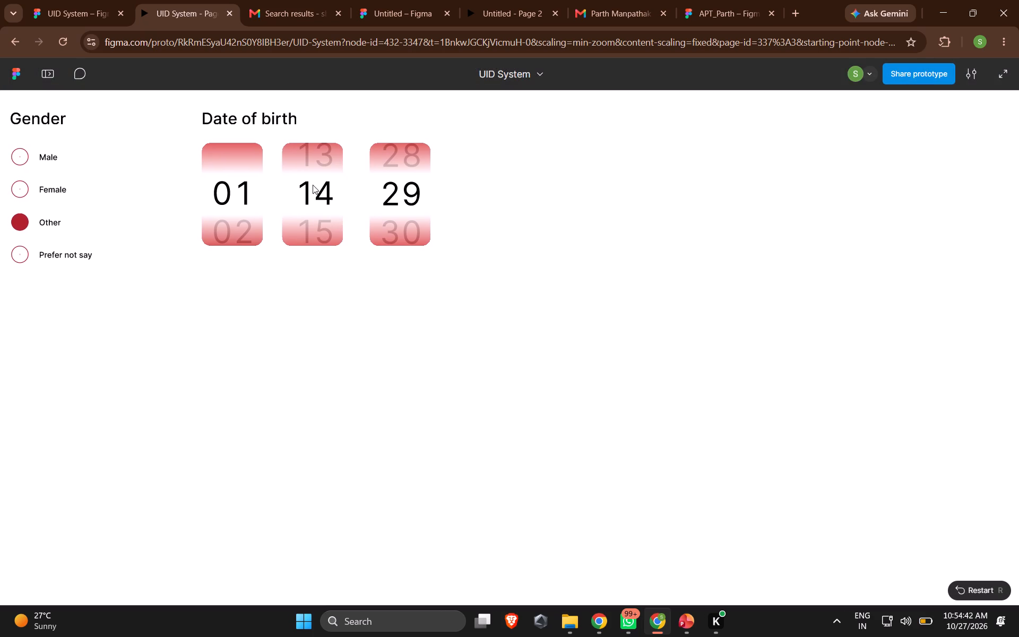
pyautogui.moveTo(313, 185); pyautogui.dragTo(310, 232)
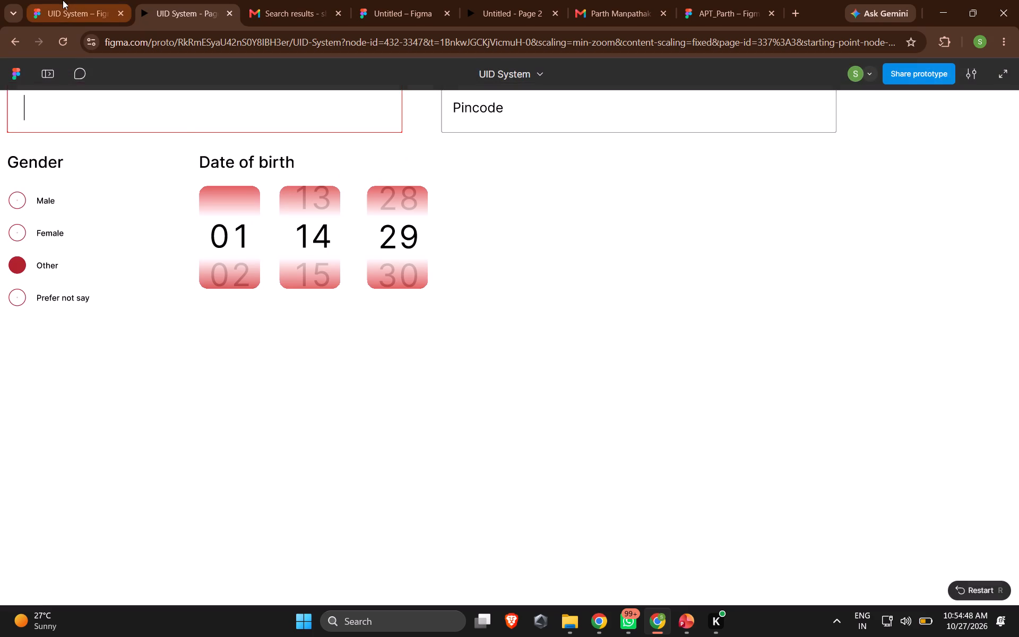
# Return to the design file and examine the canvas's component sets and frames, ending at the MacBook Pro 16" - 1 date of birth wheels.
pyautogui.click(82, 8)
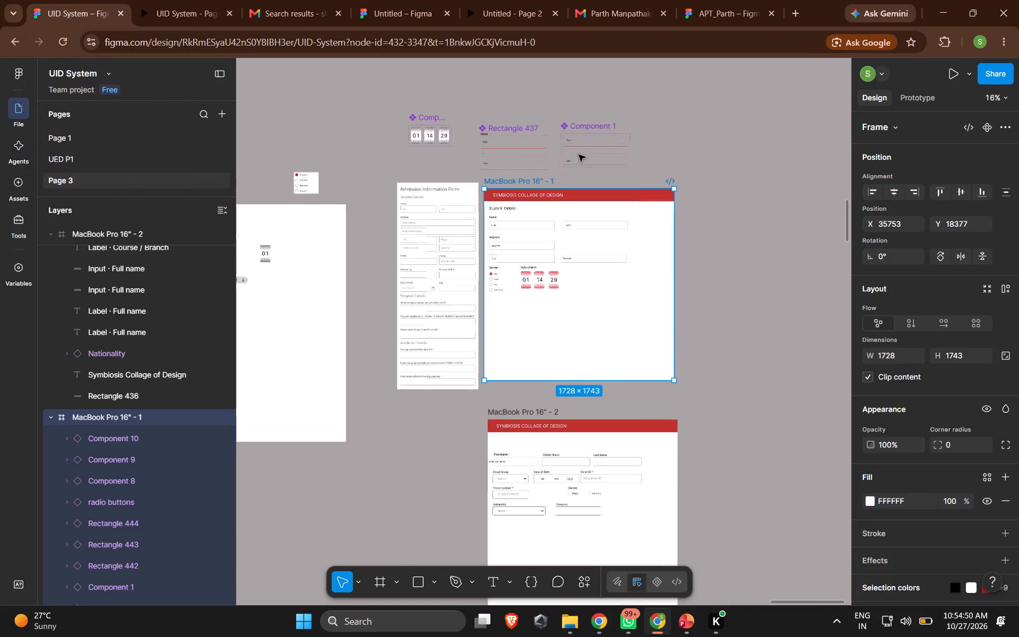
pyautogui.hscroll(4, 578, 154)
pyautogui.scroll(-1, 578, 154)
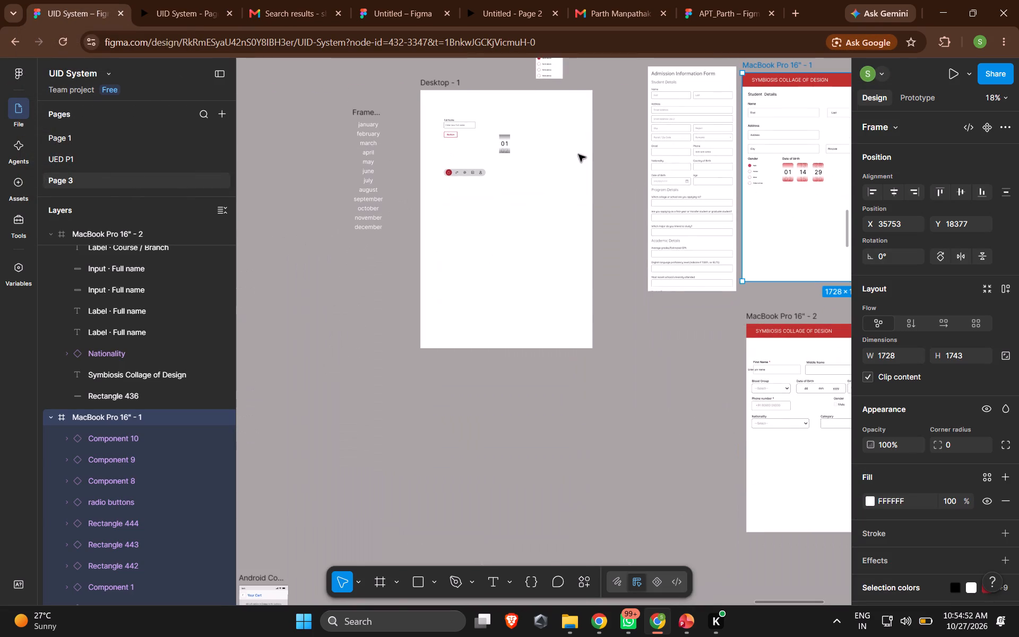
pyautogui.hscroll(2, 578, 154)
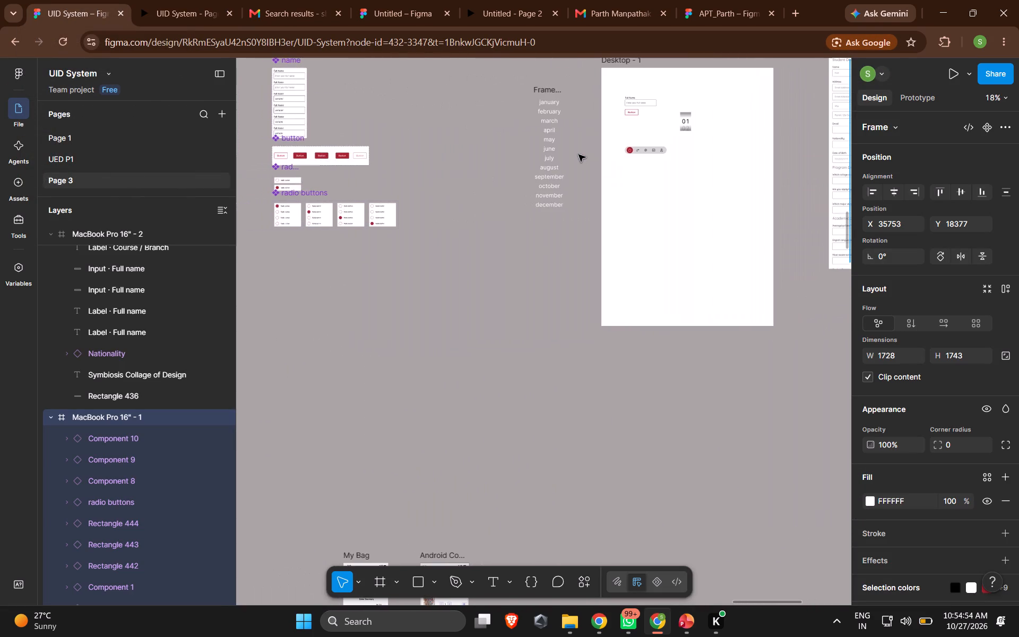
pyautogui.hscroll(1, 578, 154)
pyautogui.scroll(1, 578, 154)
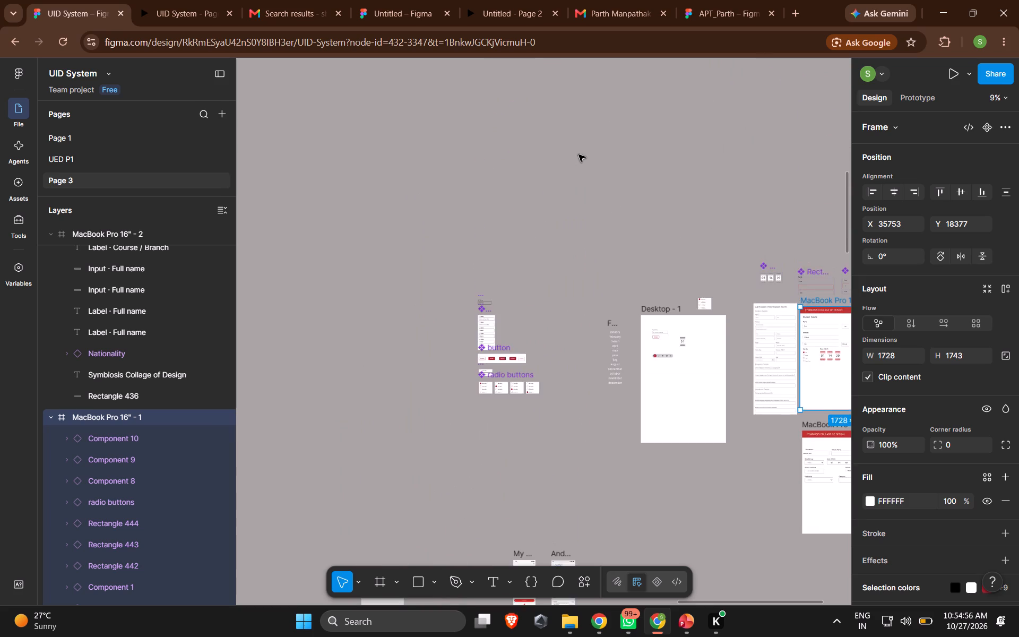
pyautogui.scroll(2, 578, 154)
pyautogui.scroll(-4, 578, 154)
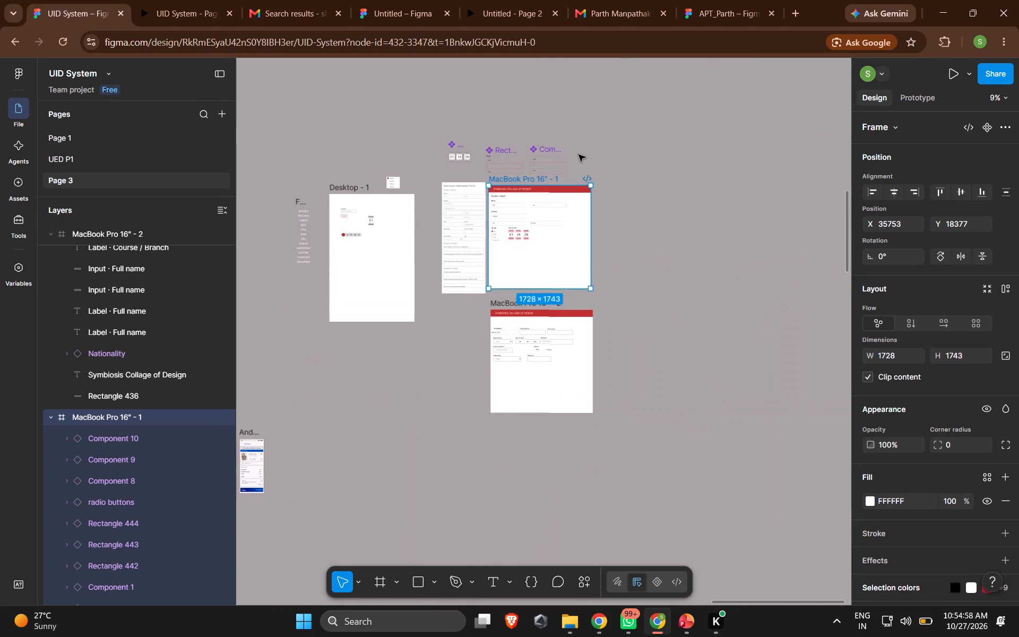
pyautogui.scroll(-1, 578, 154)
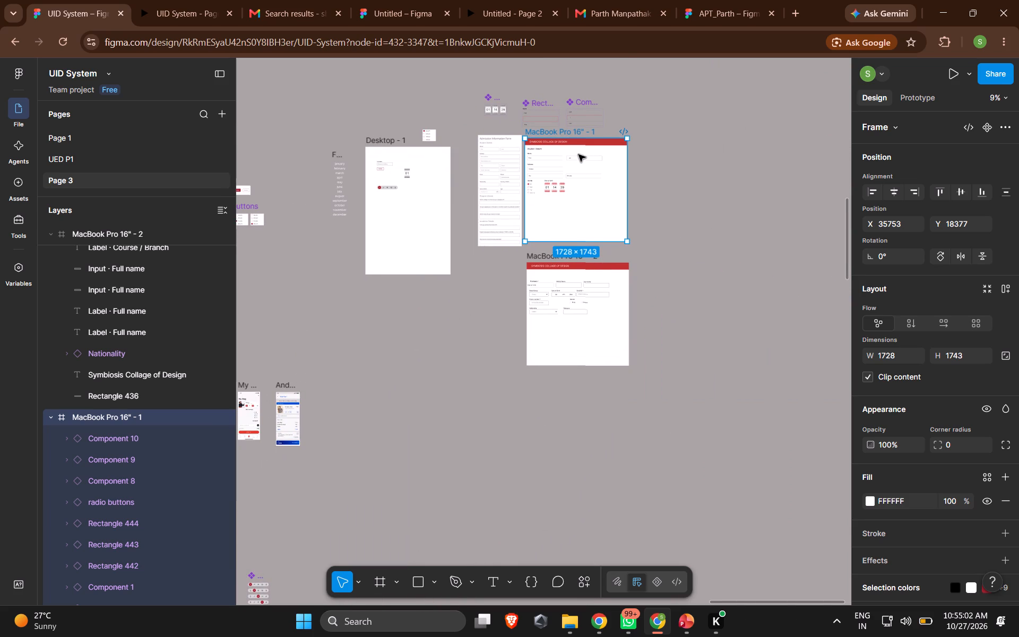
pyautogui.scroll(-2, 578, 154)
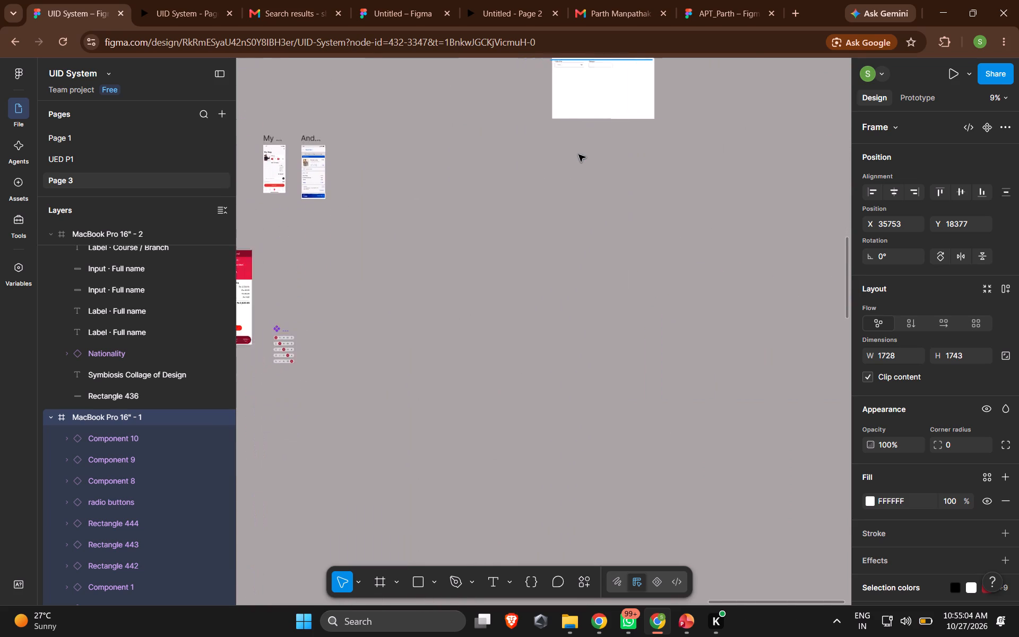
pyautogui.scroll(-2, 578, 154)
pyautogui.scroll(1, 578, 154)
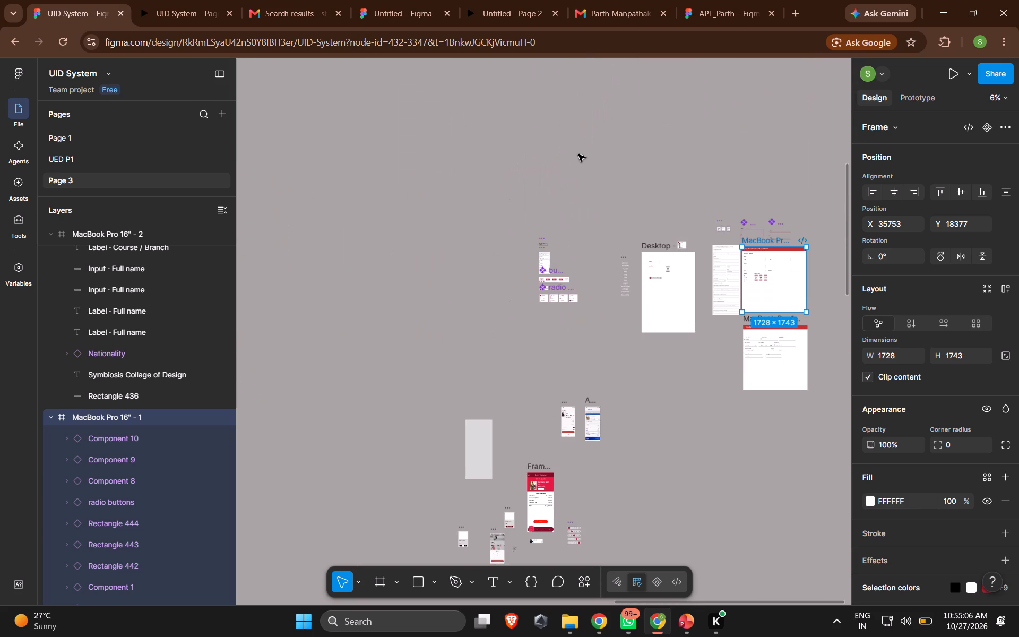
pyautogui.scroll(9, 578, 154)
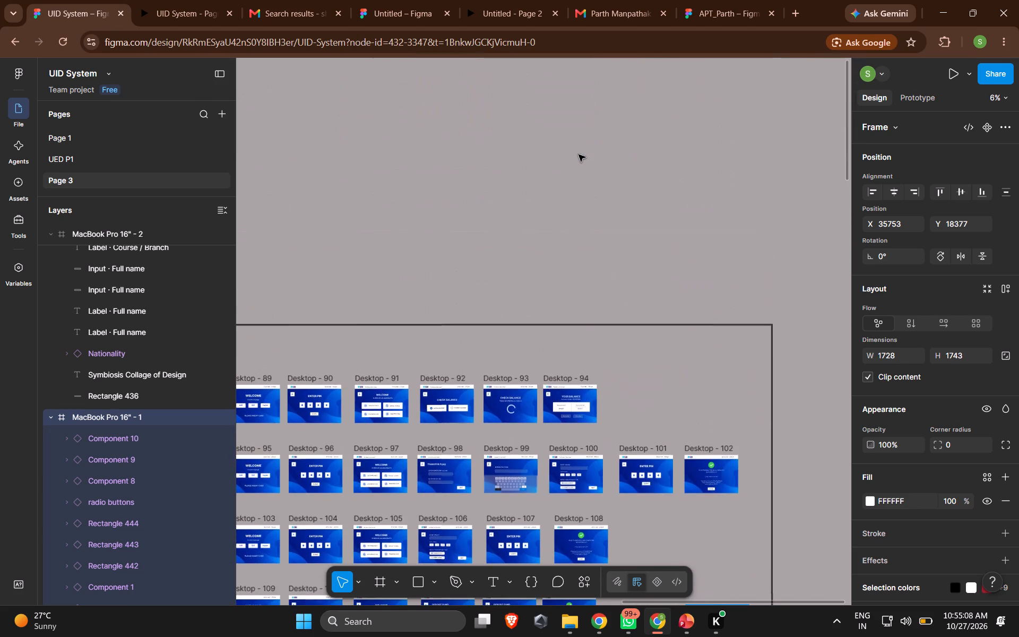
pyautogui.scroll(-2, 578, 154)
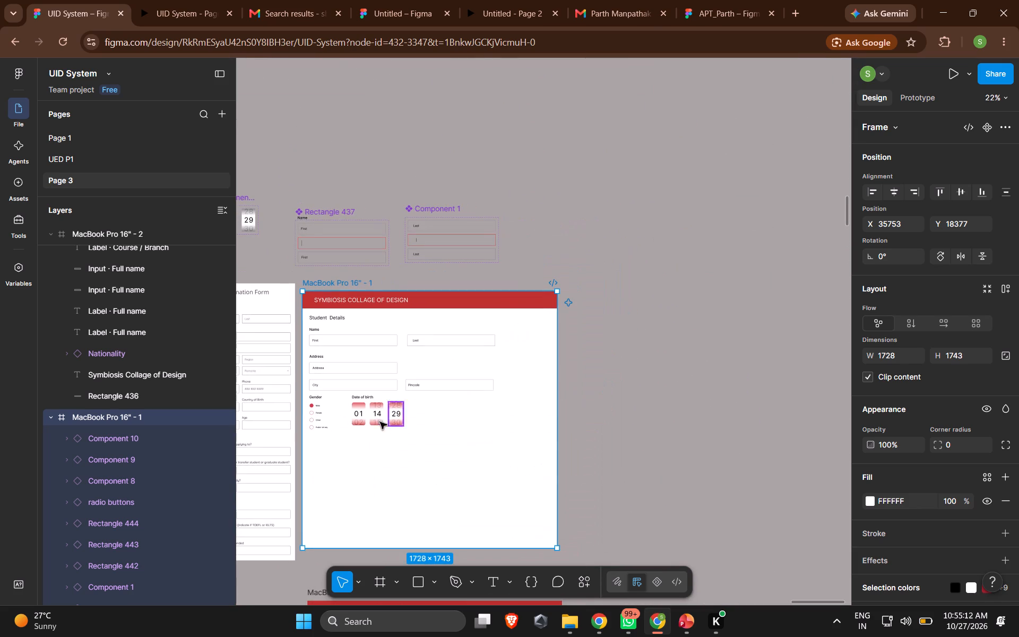
pyautogui.hscroll(1, 382, 414)
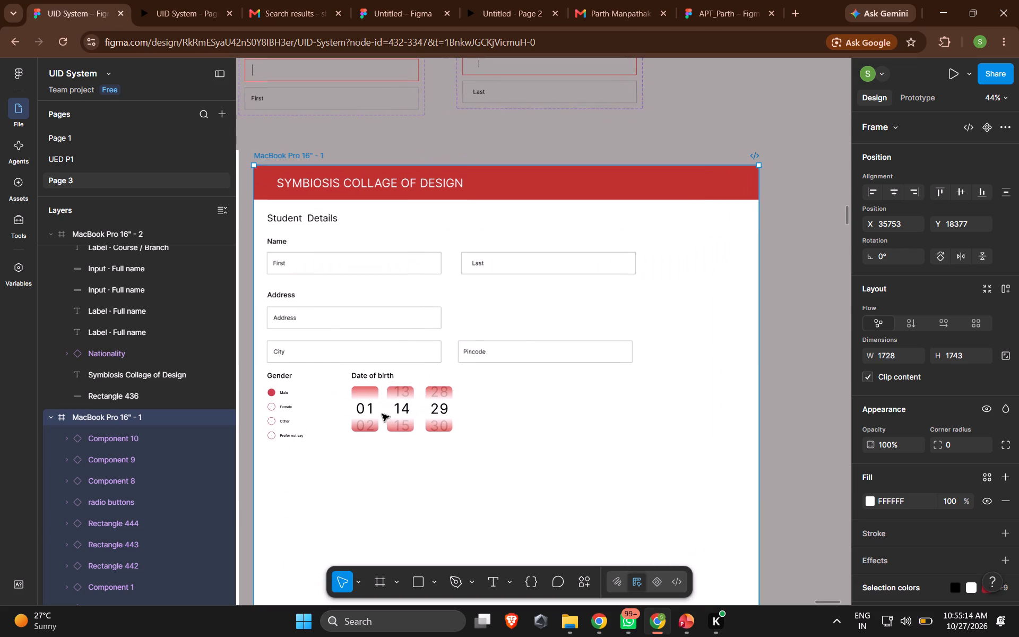